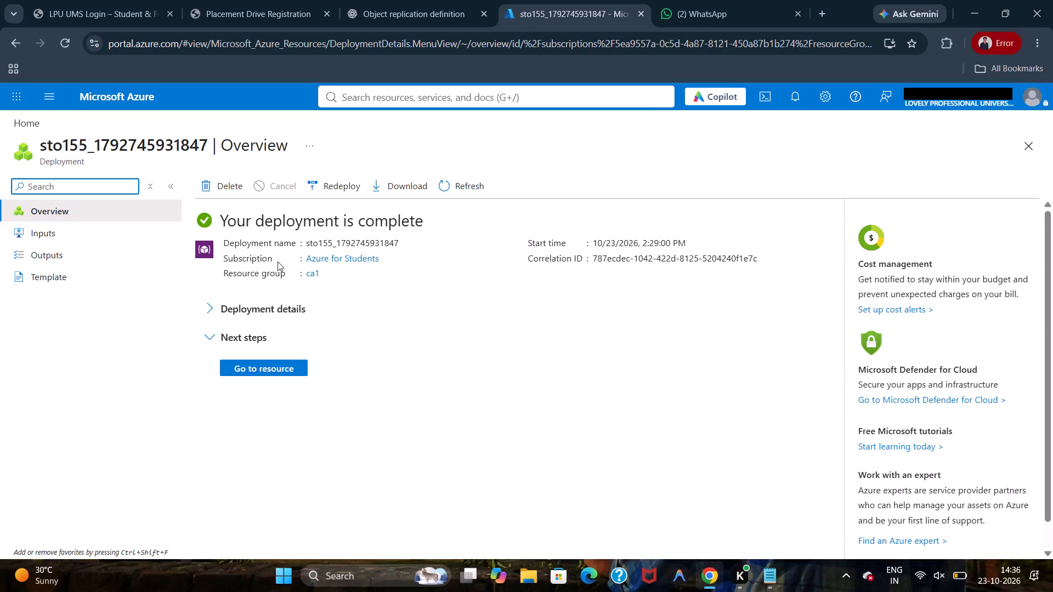
# Search the portal for "st", go to the Storage accounts service and open the sto155 storage account.
pyautogui.click(296, 254)
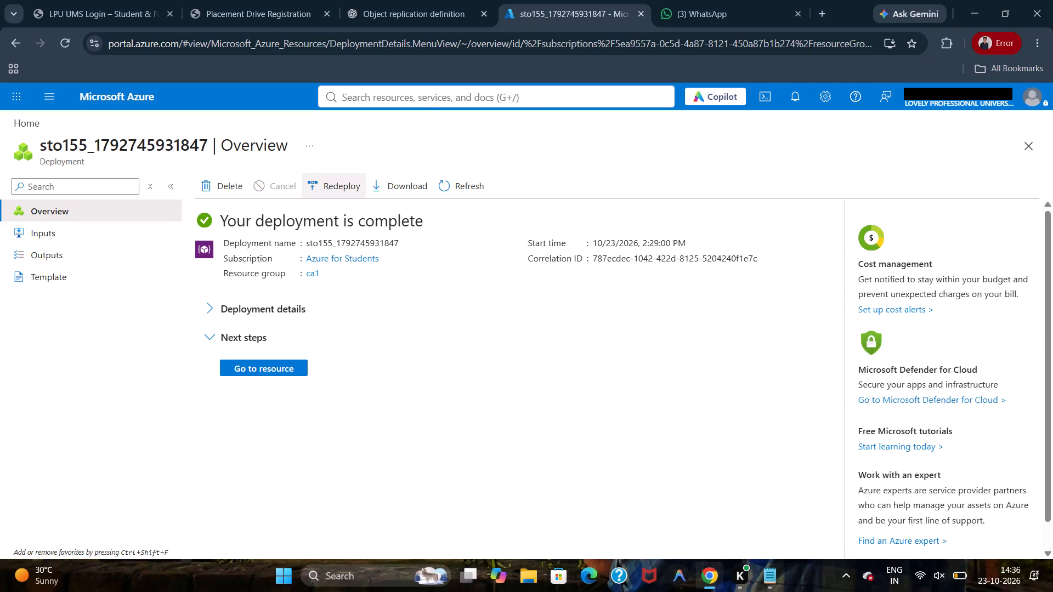
pyautogui.click(420, 92)
pyautogui.write('st')
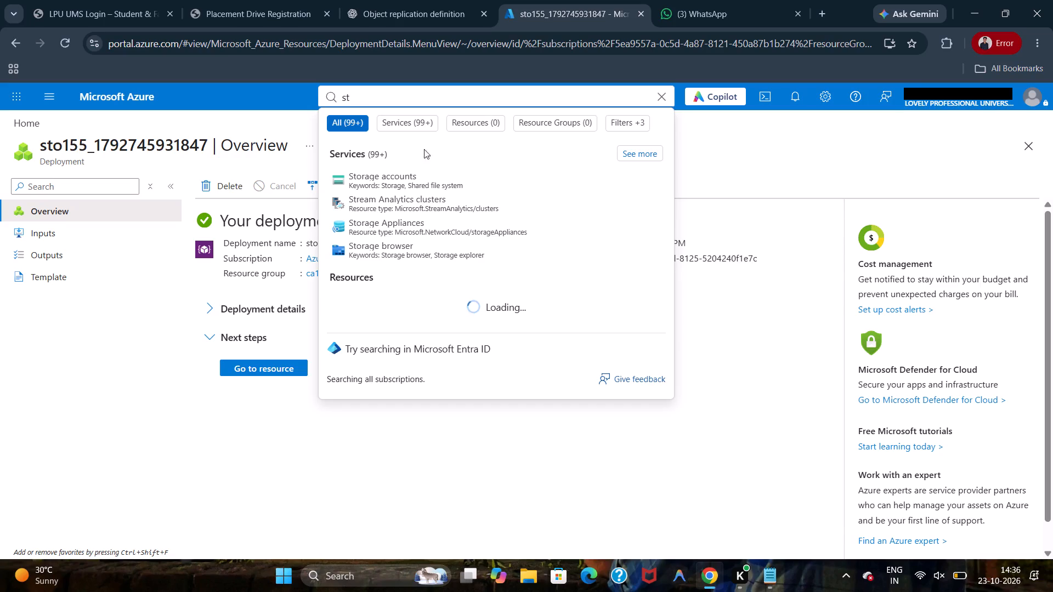
pyautogui.click(429, 170)
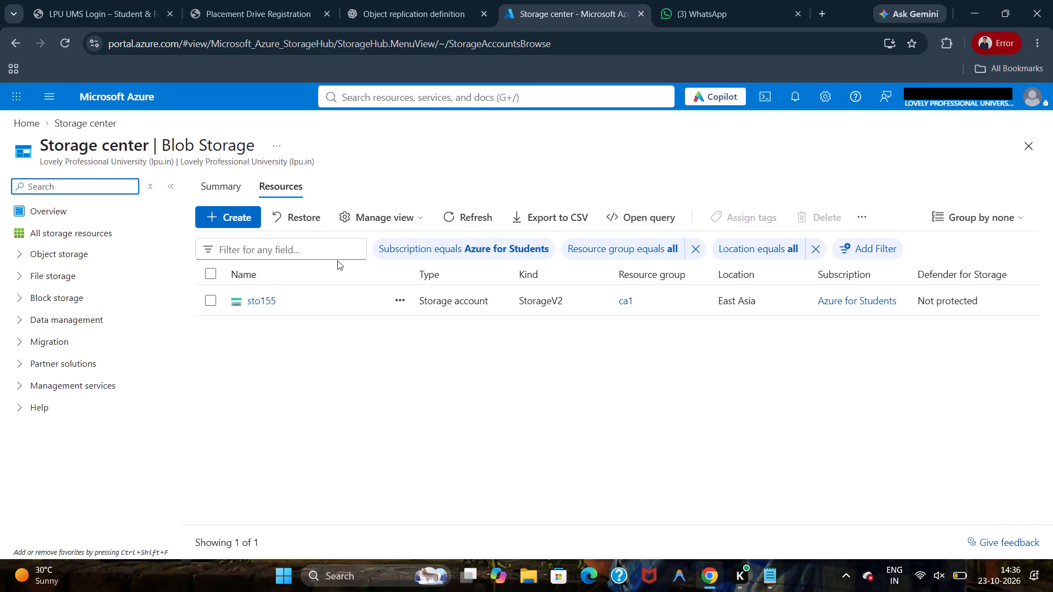
pyautogui.click(269, 300)
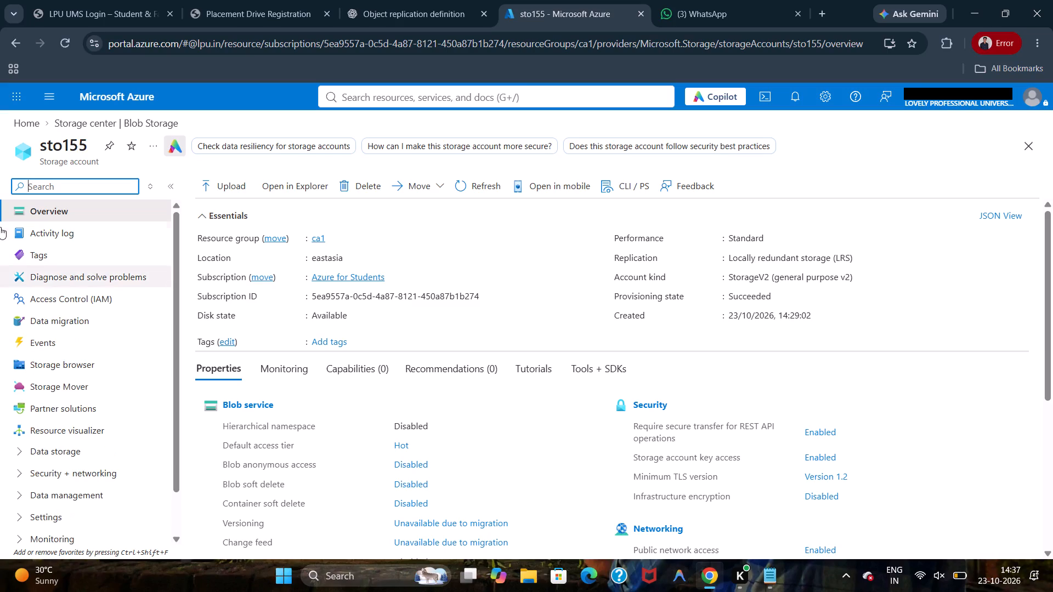
# Open the Containers list under Data storage for the sto155 storage account.
pyautogui.scroll(-1, 123, 343)
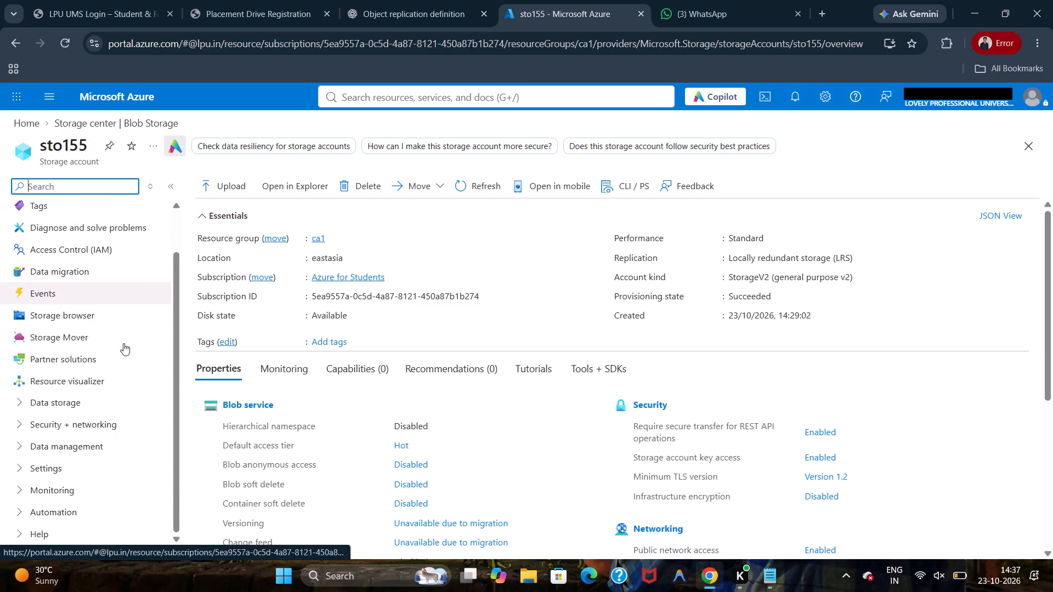
pyautogui.scroll(-3, 123, 343)
pyautogui.scroll(-3, 126, 461)
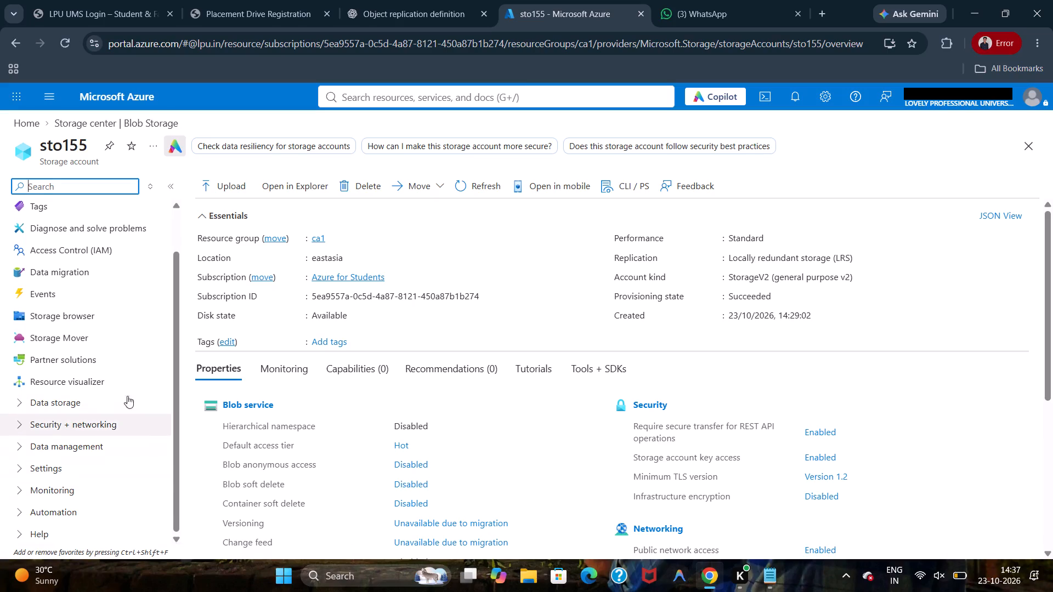
pyautogui.scroll(5, 131, 371)
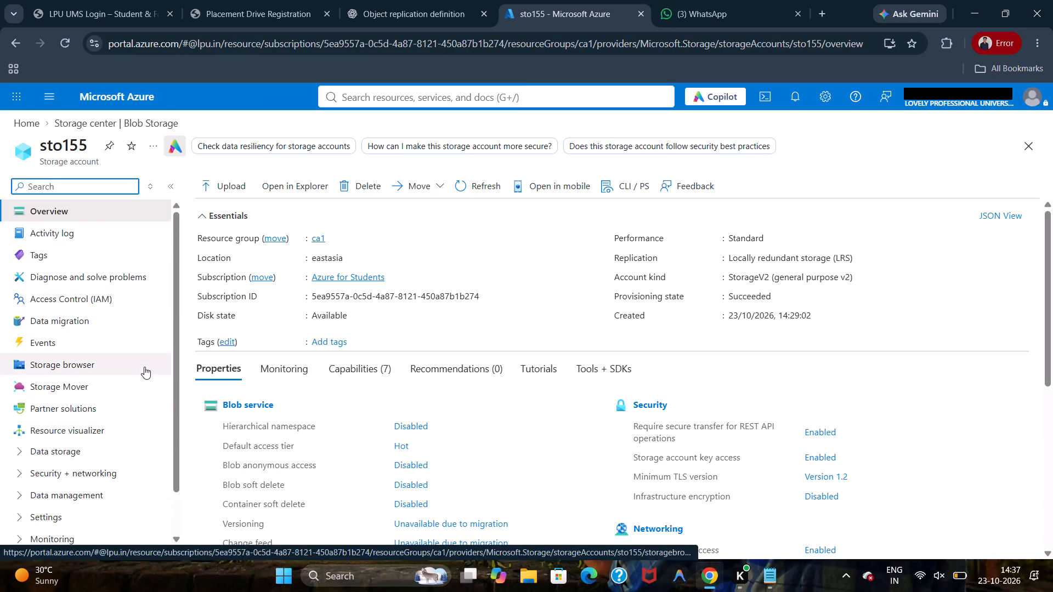
pyautogui.scroll(-3, 144, 367)
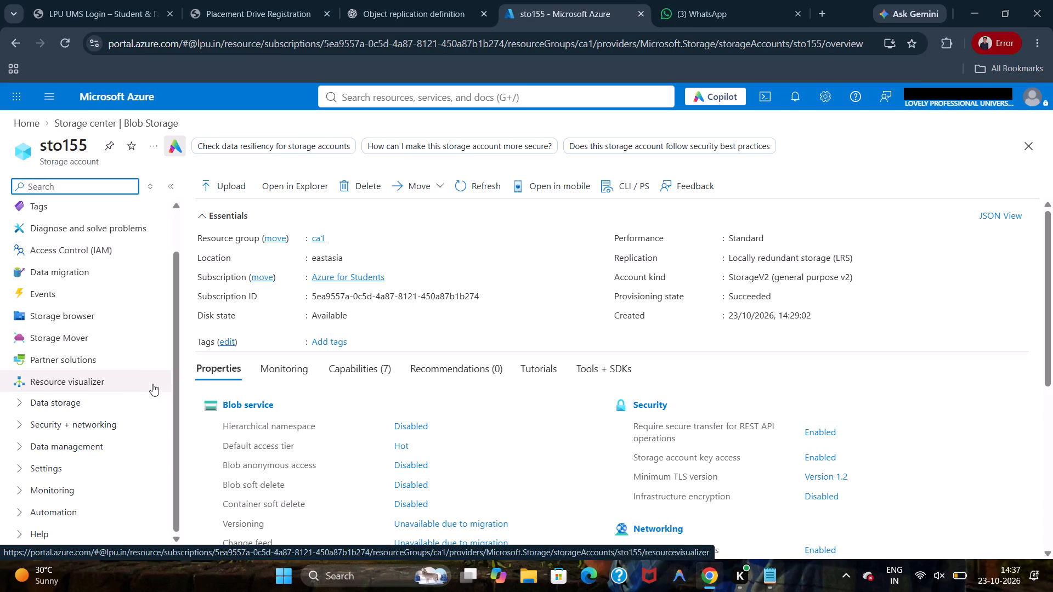
pyautogui.click(112, 393)
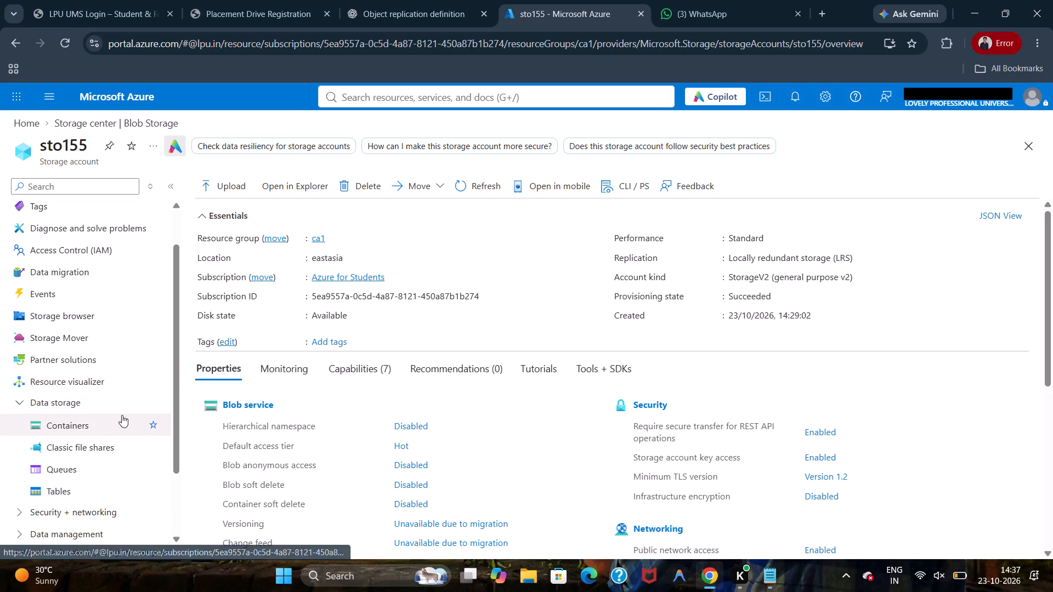
pyautogui.click(100, 425)
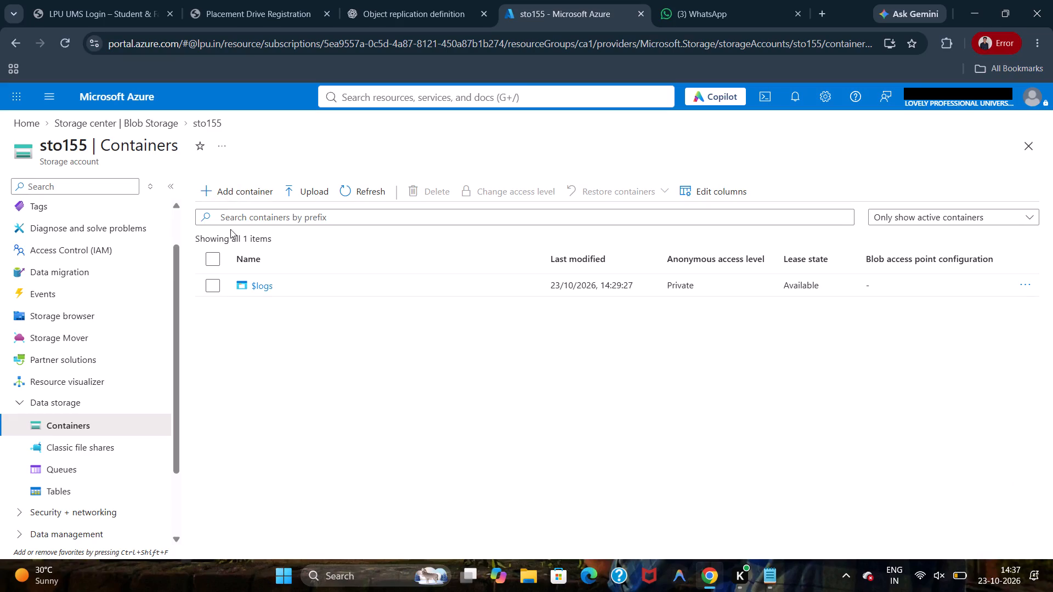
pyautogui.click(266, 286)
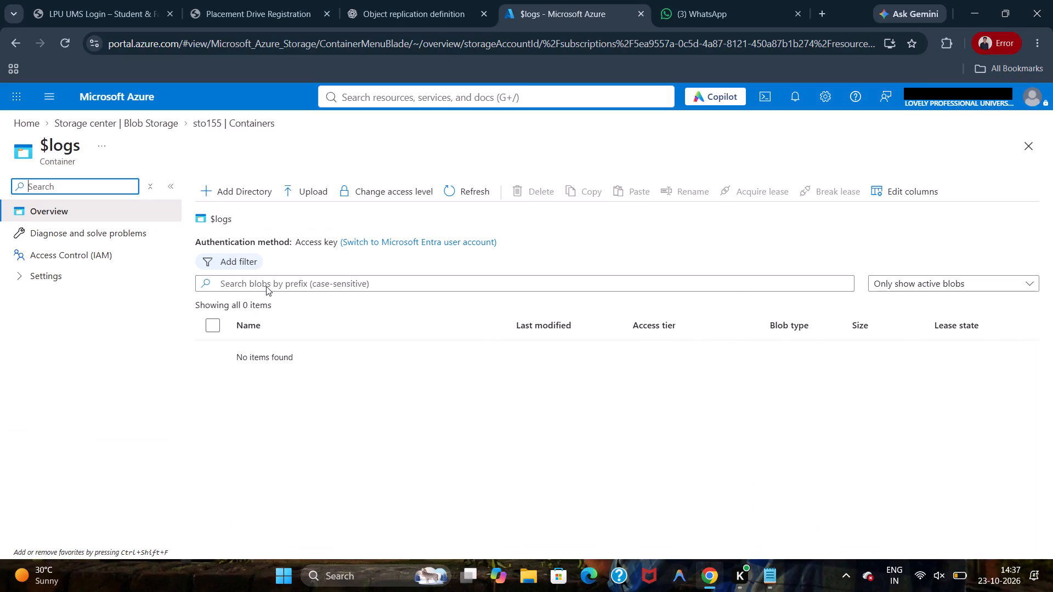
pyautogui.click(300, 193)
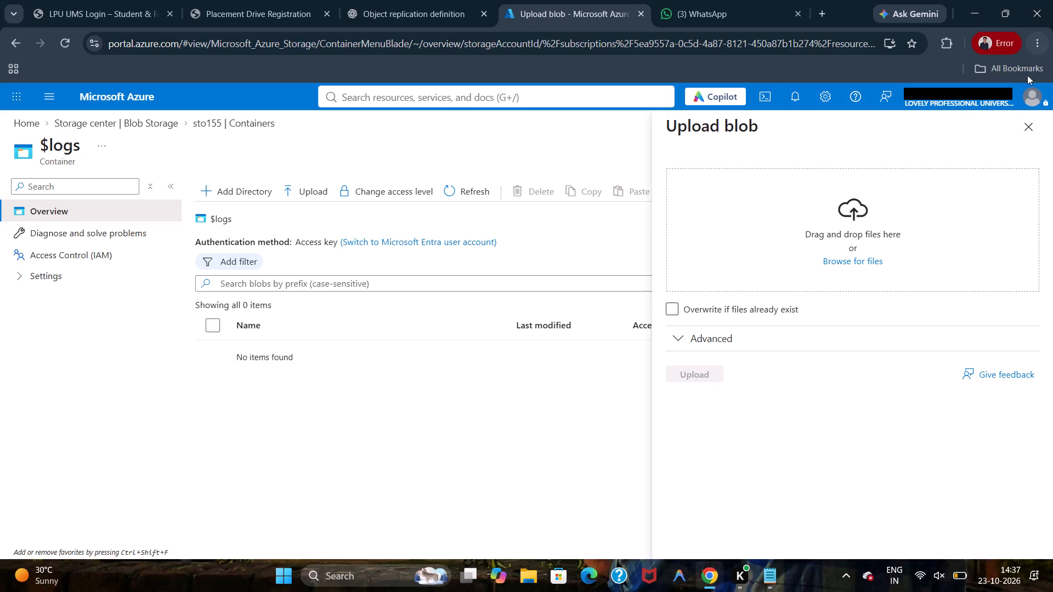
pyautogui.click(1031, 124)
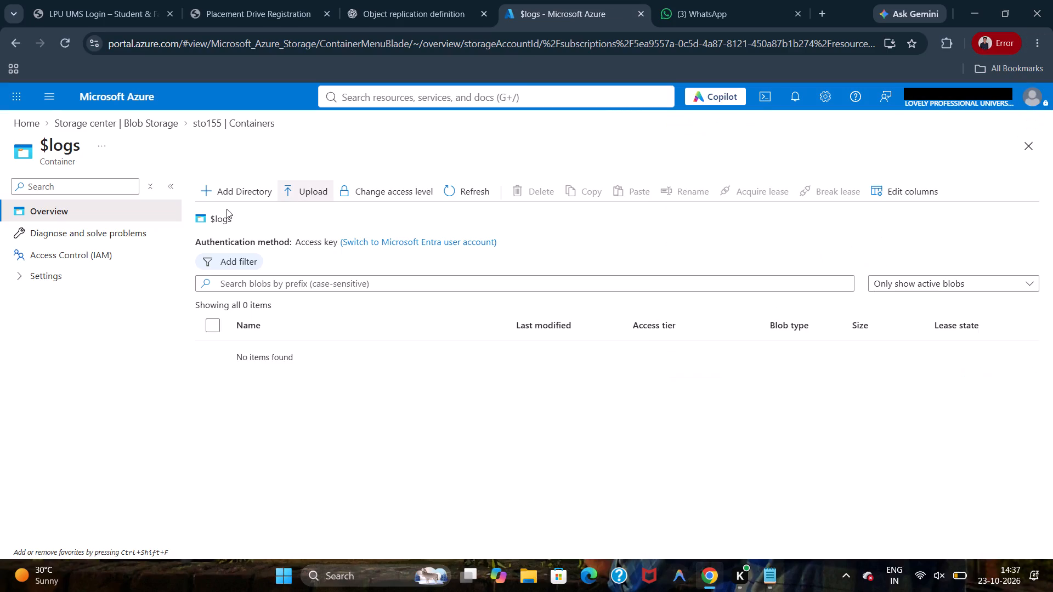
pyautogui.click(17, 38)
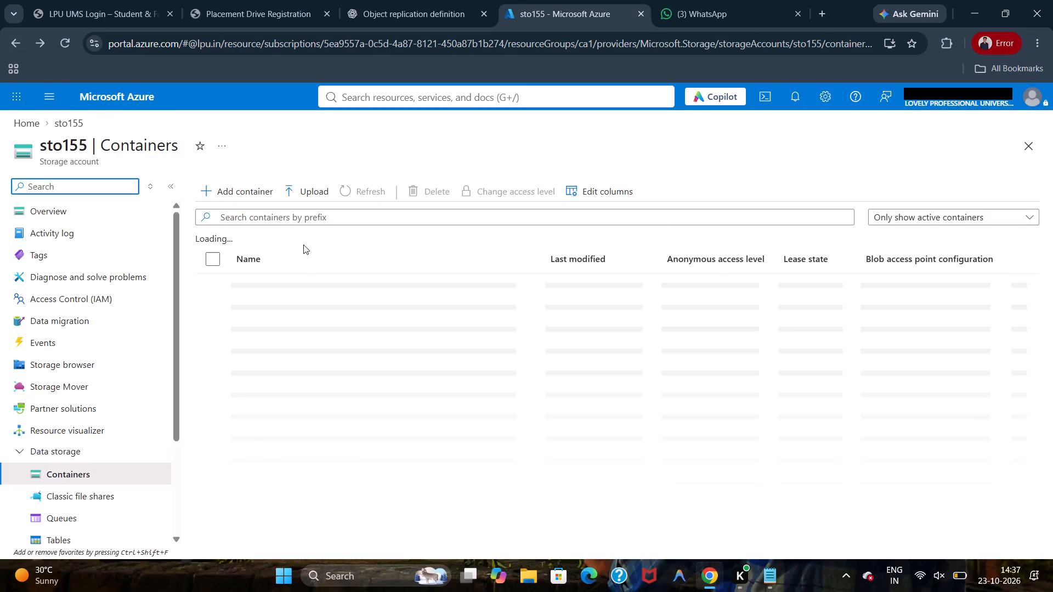
# Create a new container named con155 in the sto155 storage account.
pyautogui.click(210, 191)
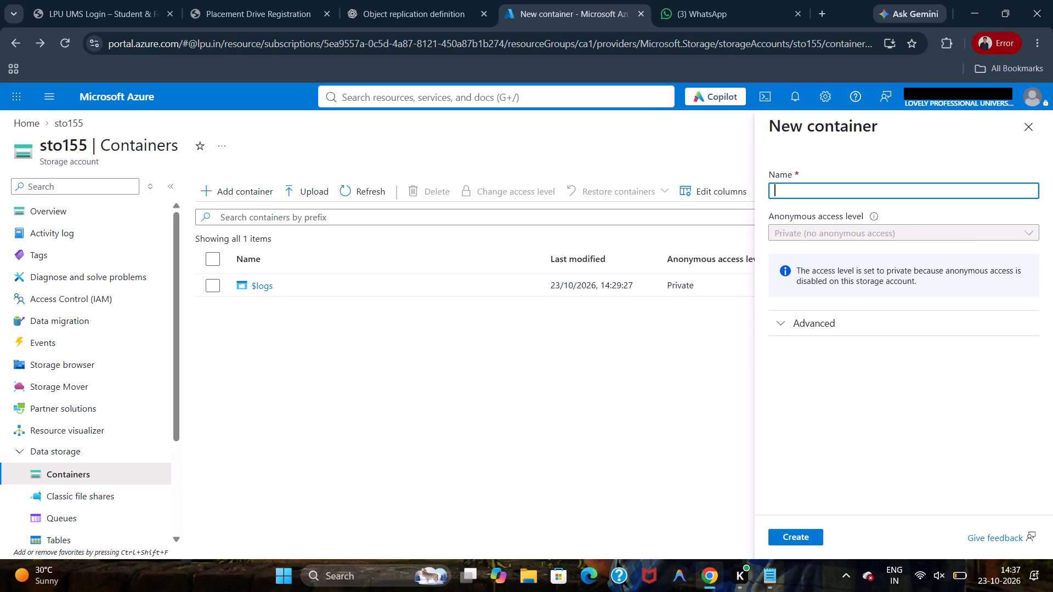
pyautogui.write('con')
pyautogui.write('155')
pyautogui.click(807, 534)
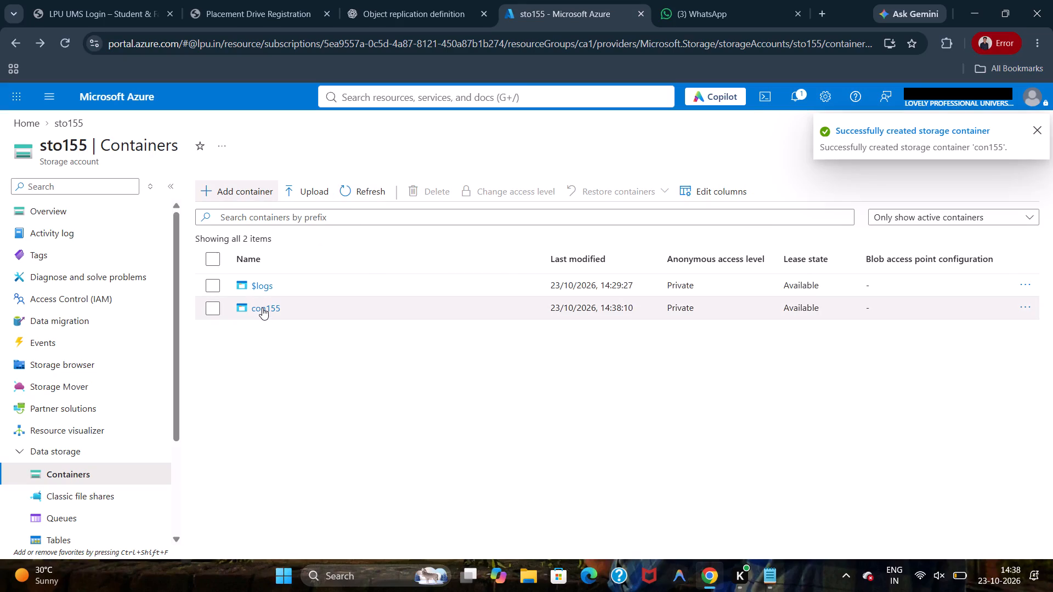
# Open the con155 container.
pyautogui.click(262, 308)
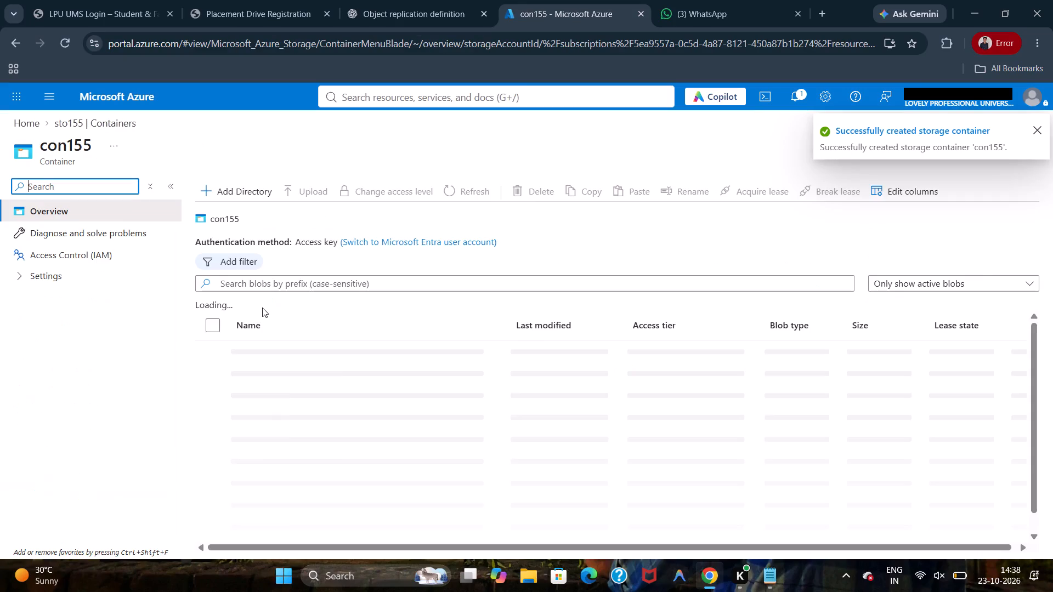
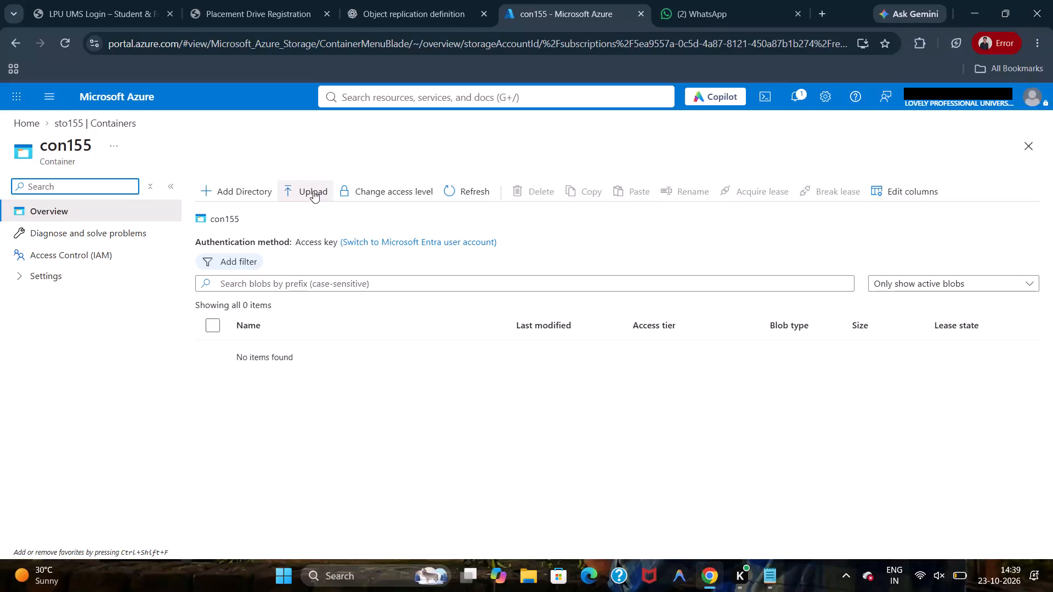
# Upload the PDF file PulseChat Project Report from the Downloads folder to the con155 container as a blob.
pyautogui.click(310, 190)
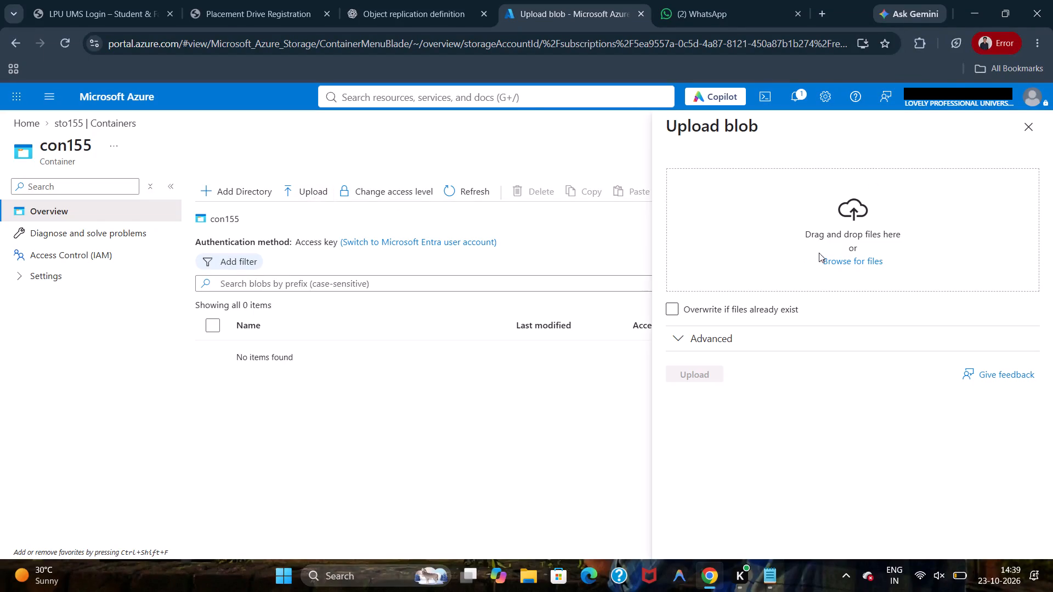
pyautogui.click(856, 213)
pyautogui.click(857, 263)
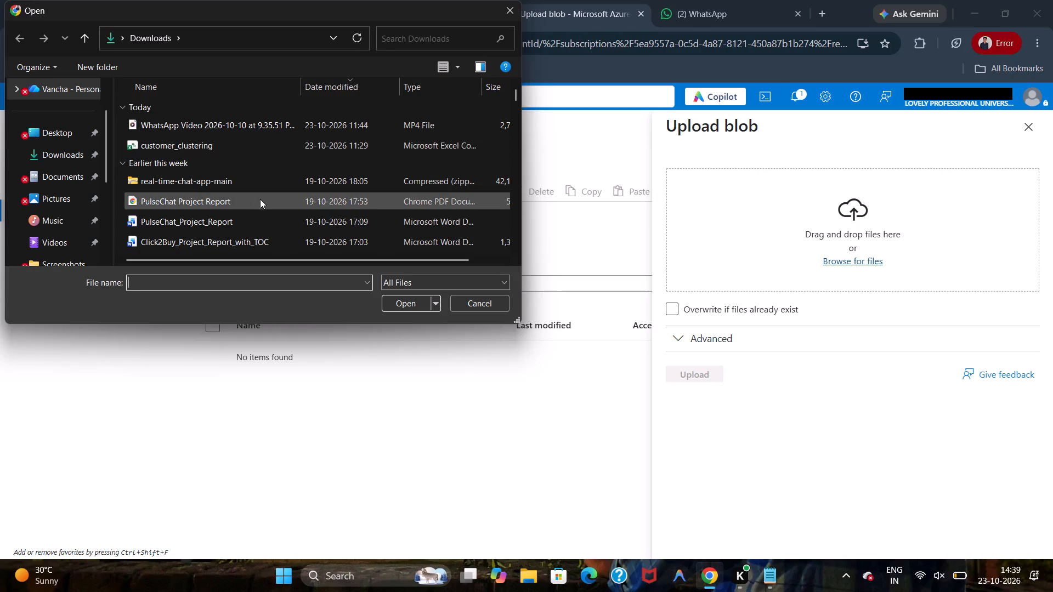
pyautogui.hscroll(1, 260, 199)
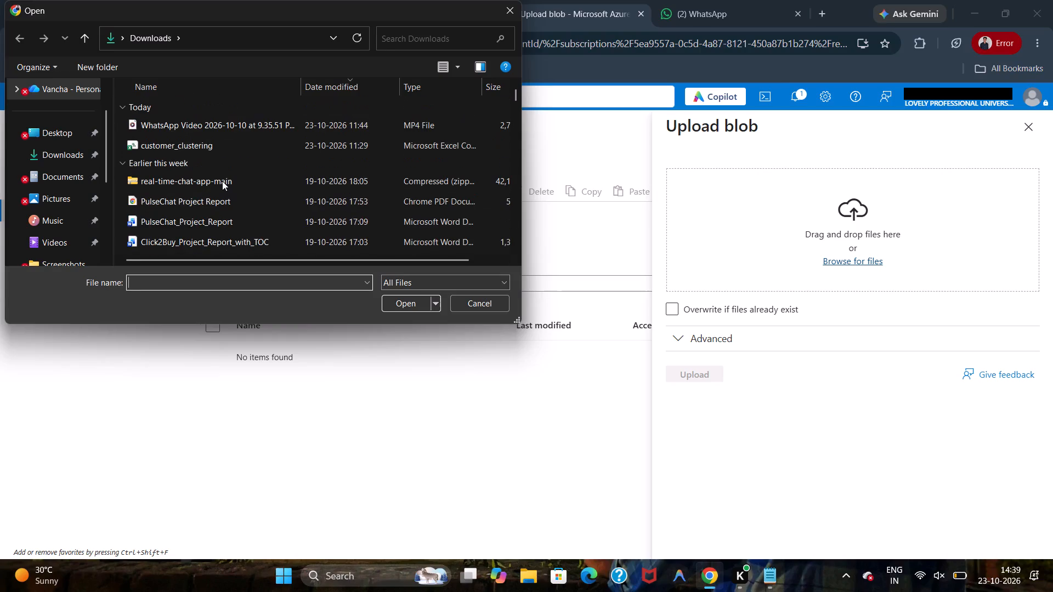
pyautogui.click(236, 201)
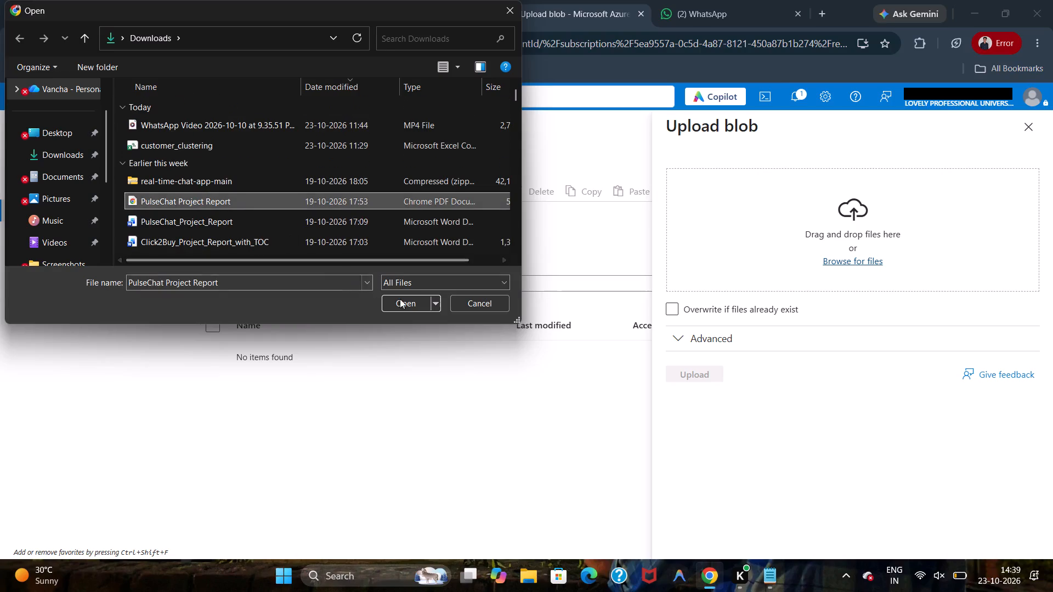
pyautogui.click(401, 299)
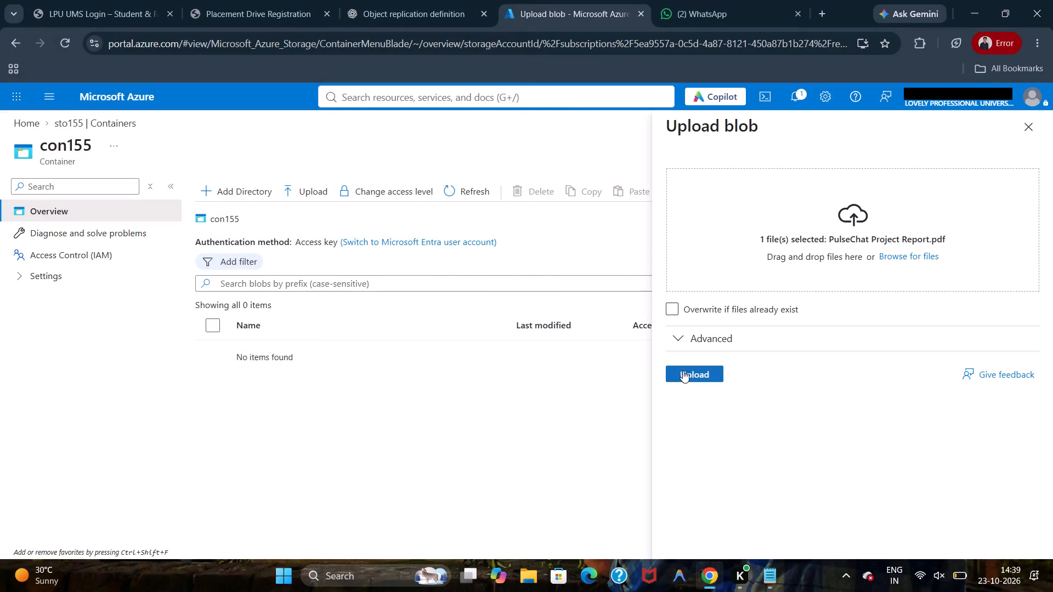
pyautogui.click(689, 372)
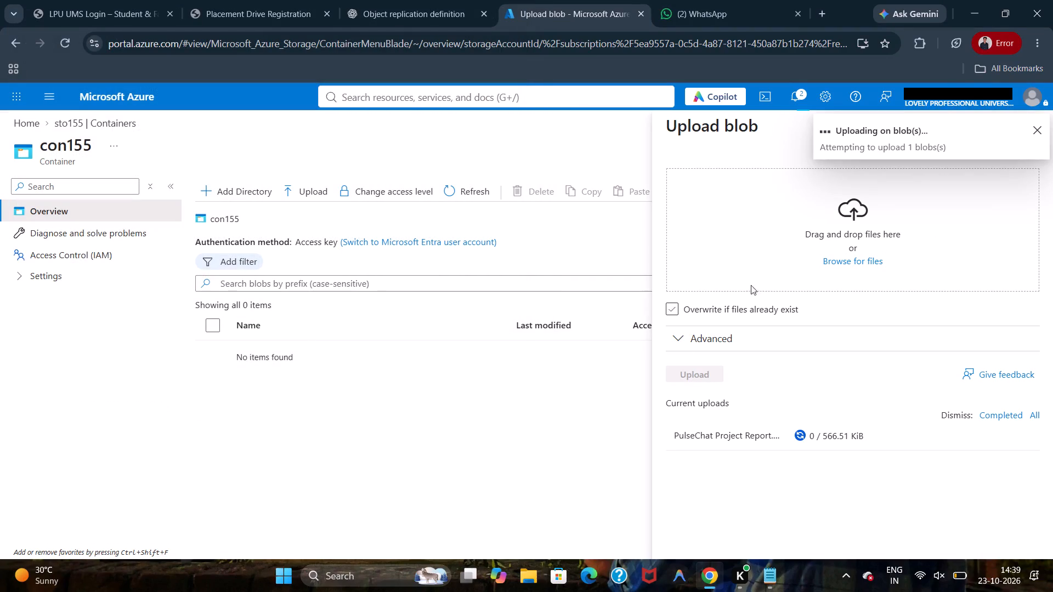
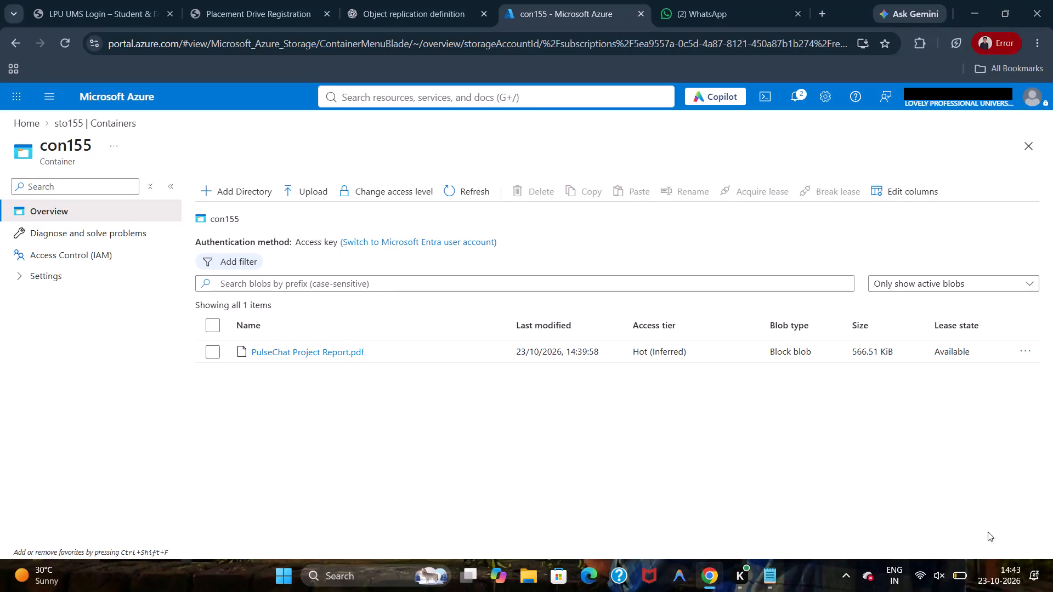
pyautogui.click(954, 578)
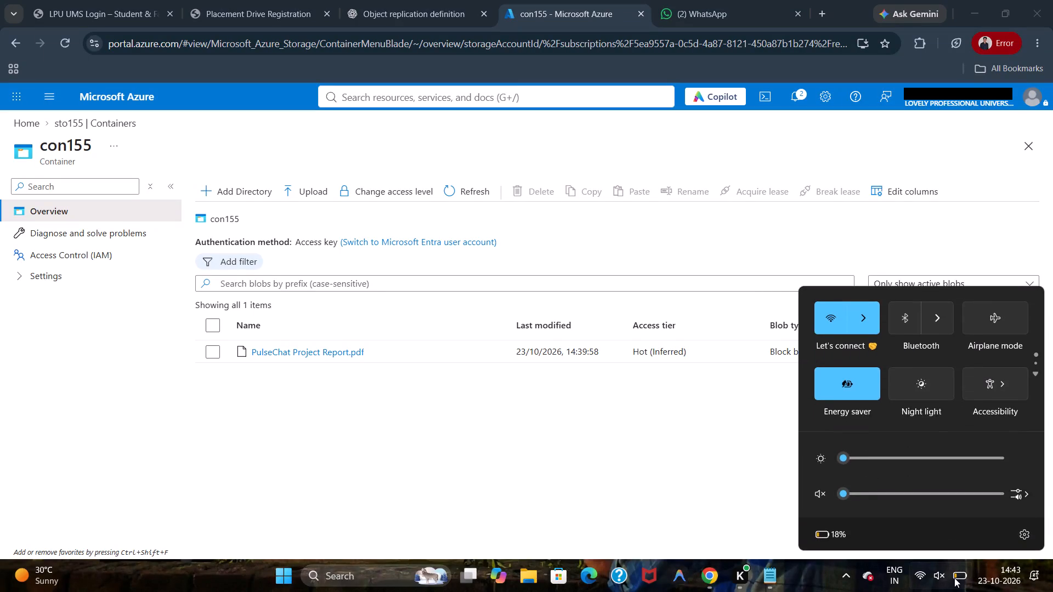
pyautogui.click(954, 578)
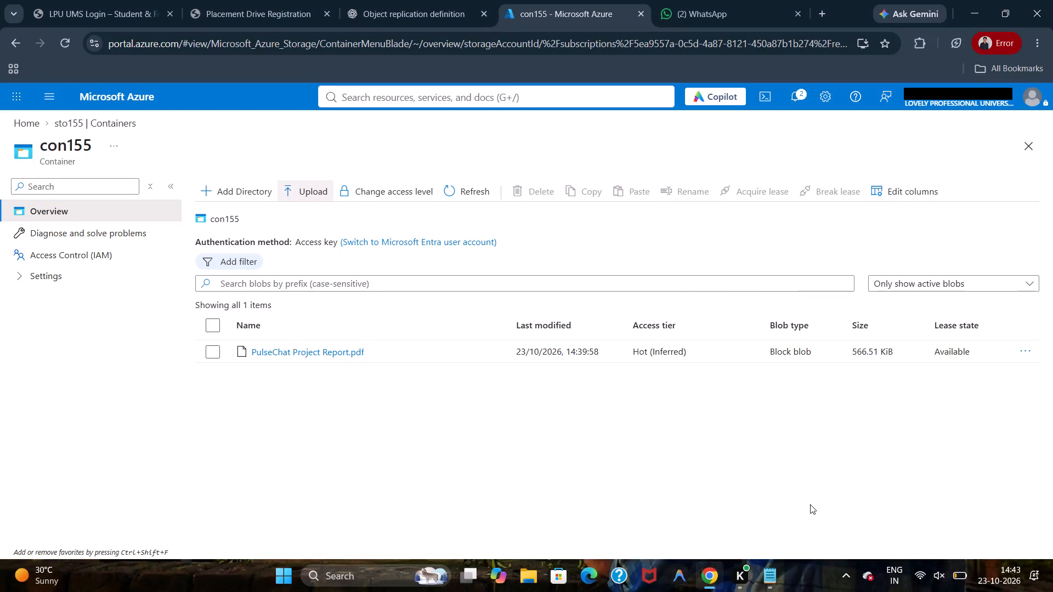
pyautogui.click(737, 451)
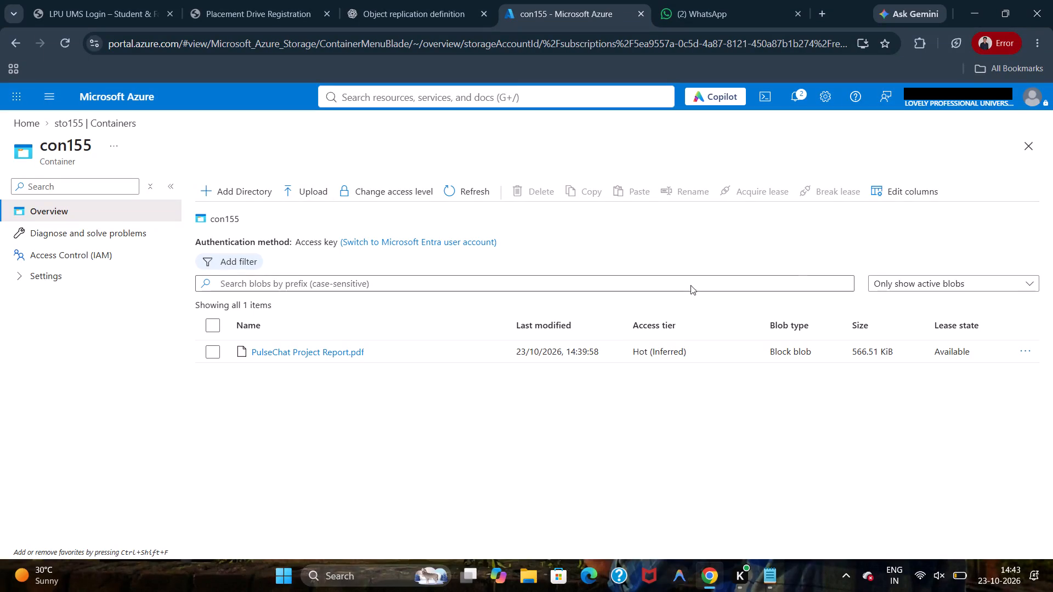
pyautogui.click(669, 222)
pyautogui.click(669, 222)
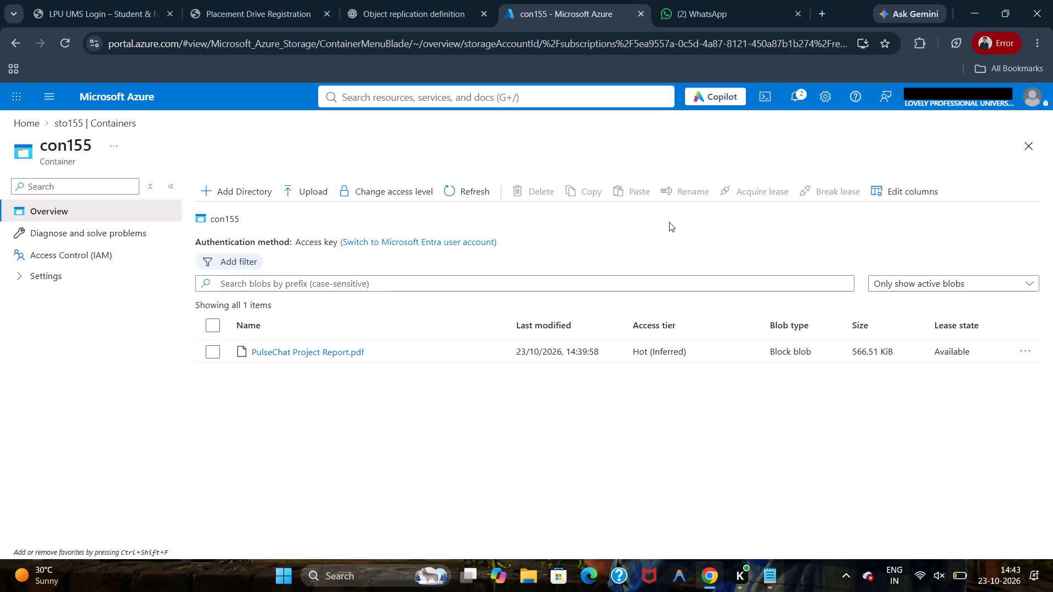
# Close the con155 container and return to the container list of the sto155 storage account.
pyautogui.click(1034, 138)
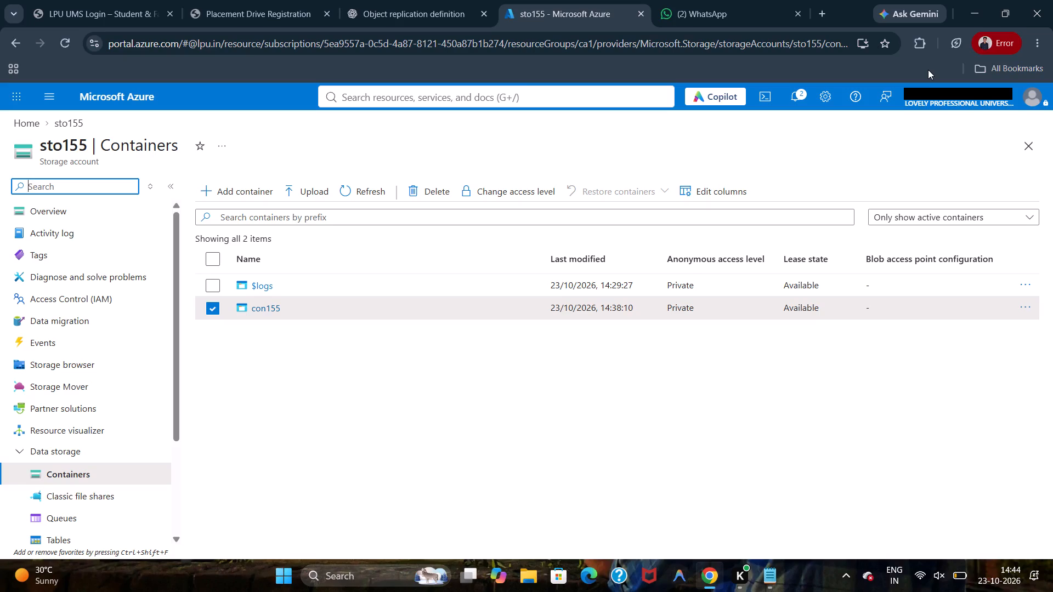
pyautogui.click(928, 70)
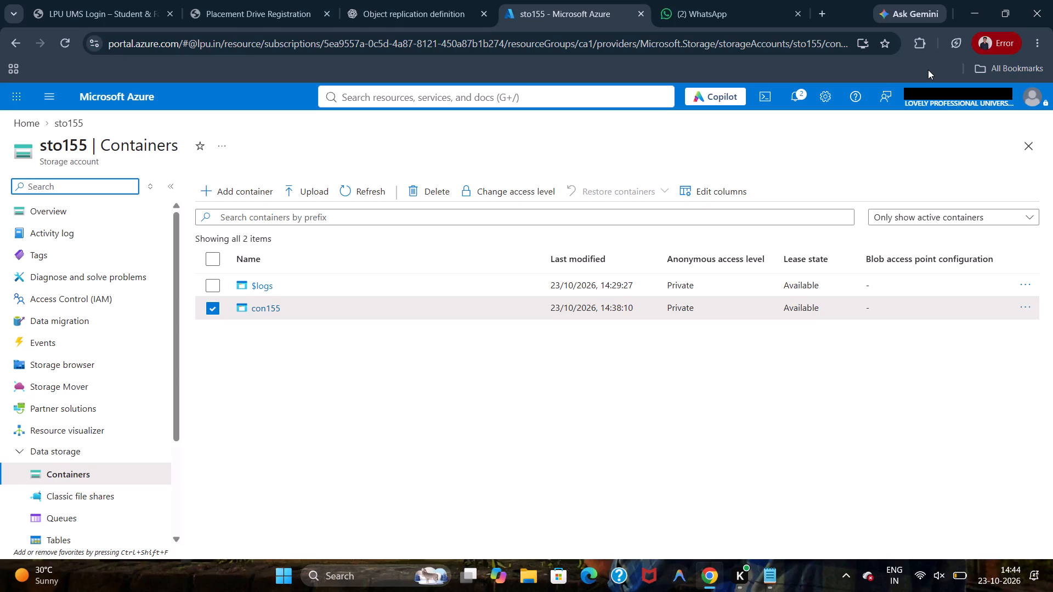
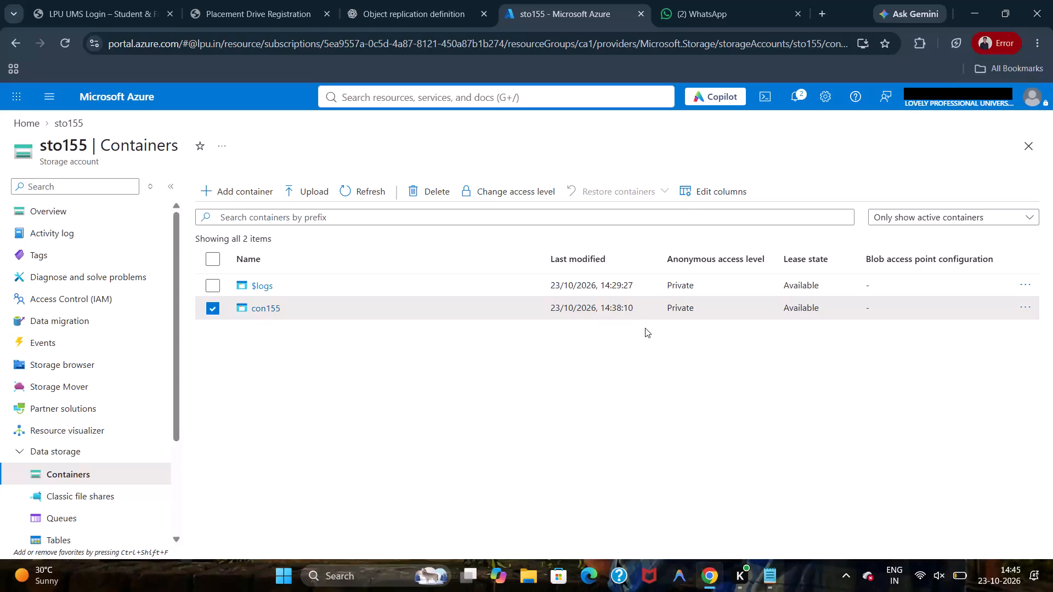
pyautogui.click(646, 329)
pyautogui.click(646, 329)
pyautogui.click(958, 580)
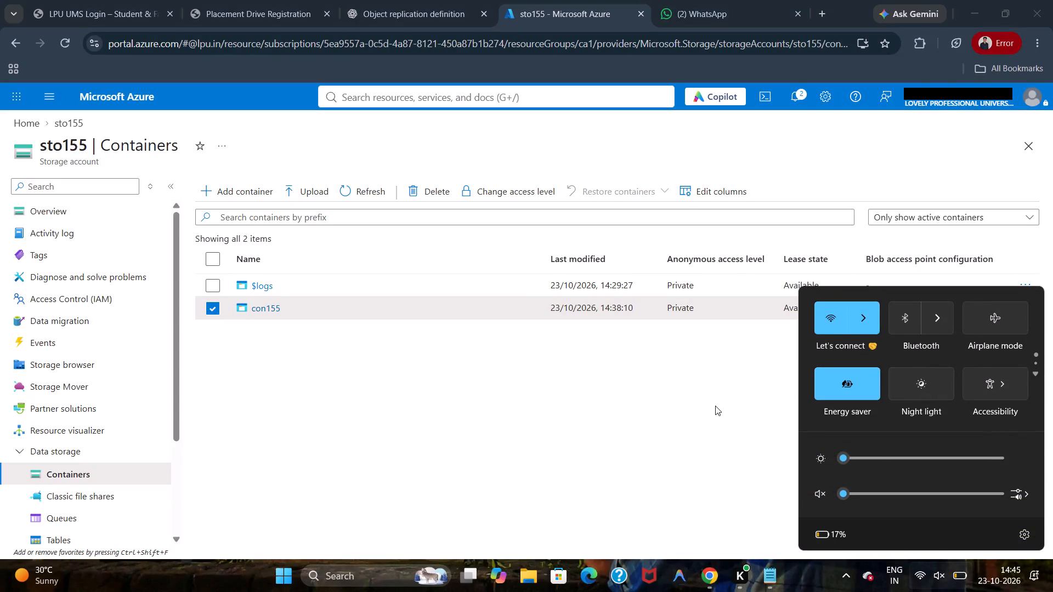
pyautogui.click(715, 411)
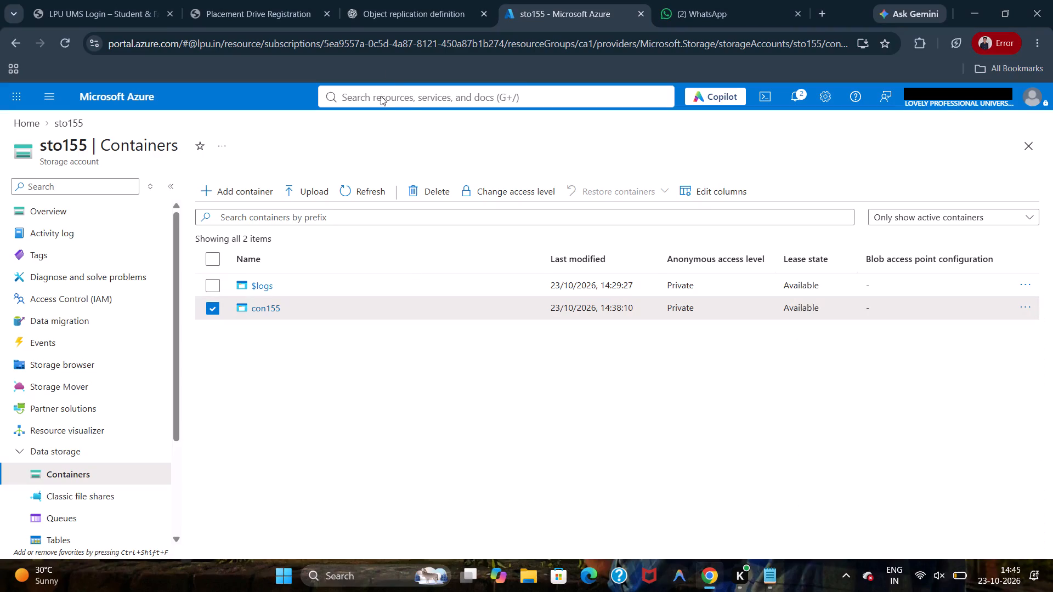
# Delete the selected con155 container from the sto155 storage account and dismiss the notification.
pyautogui.click(429, 189)
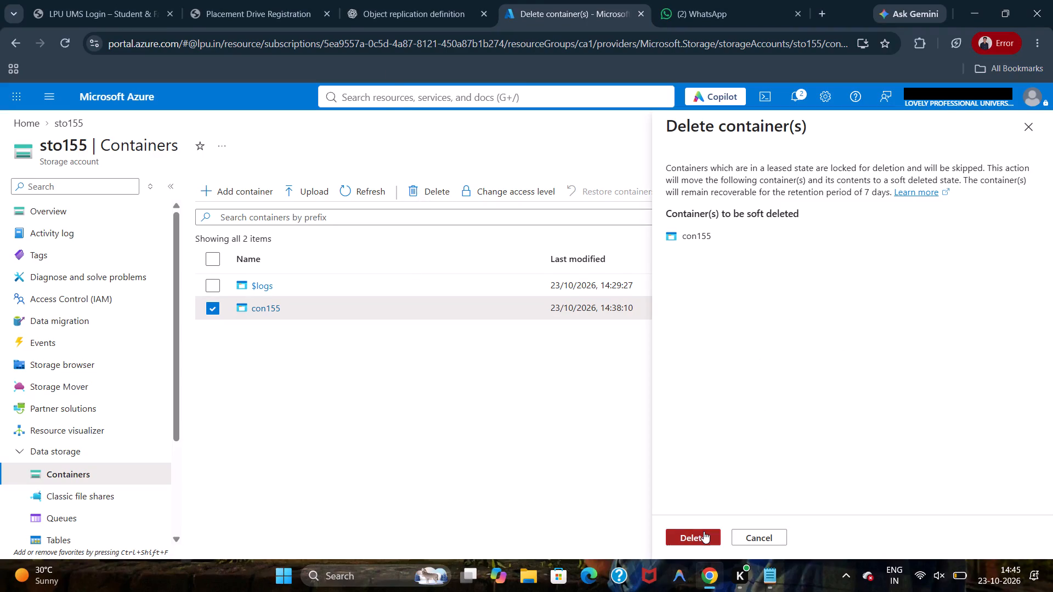
pyautogui.click(704, 531)
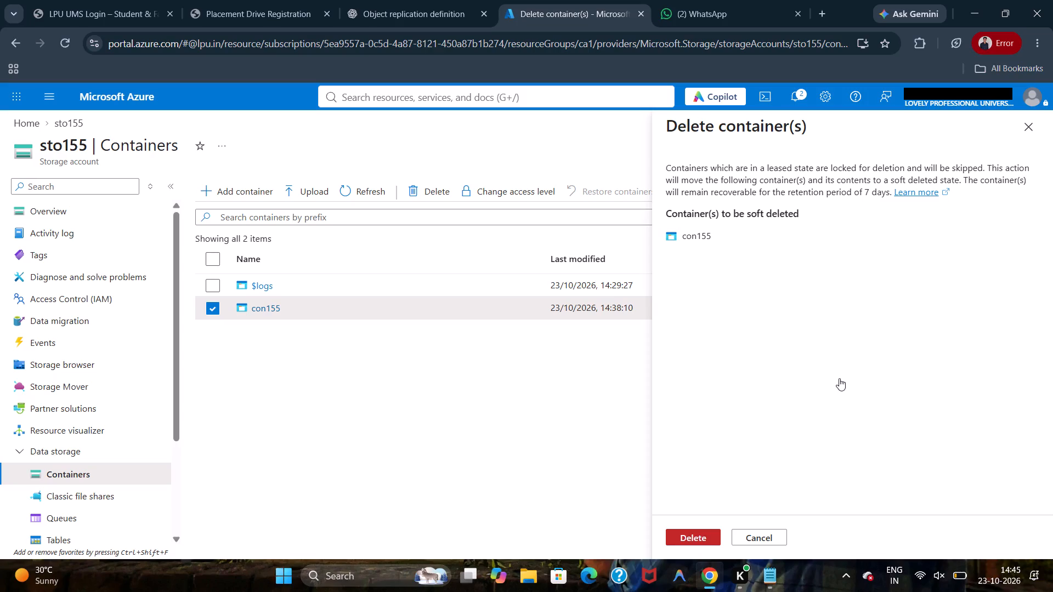
pyautogui.click(842, 374)
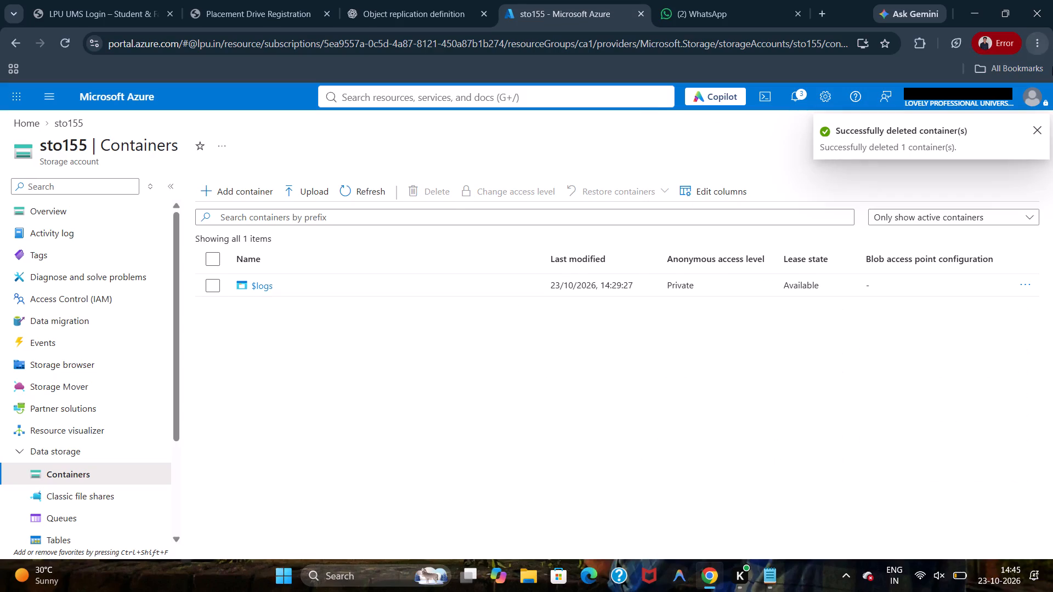
pyautogui.click(1037, 130)
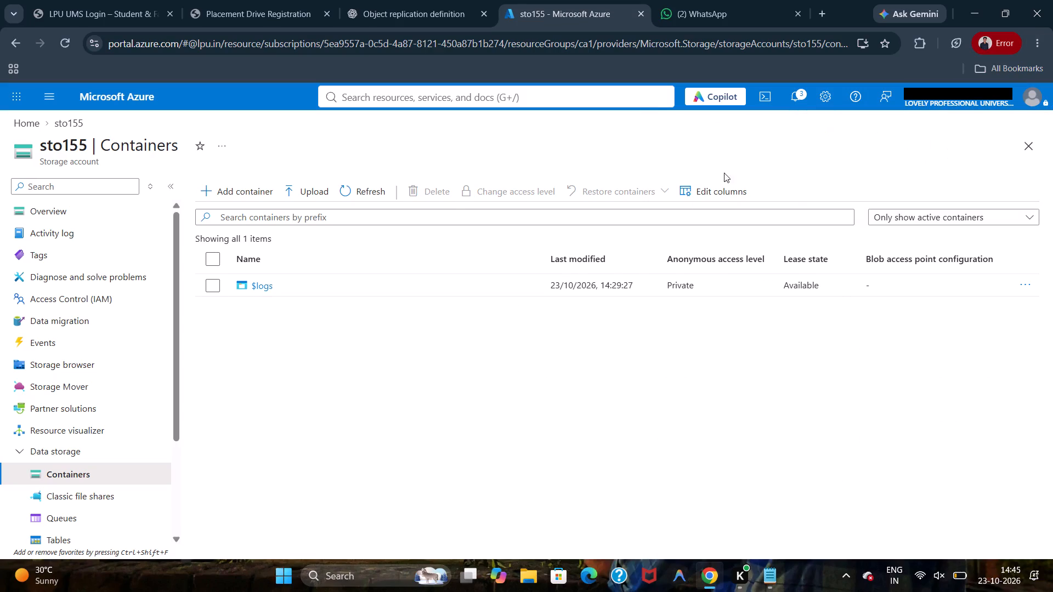
# Go back through the previously visited pages, out of the sto155 storage account and past Storage center, to its deployment page.
pyautogui.click(8, 42)
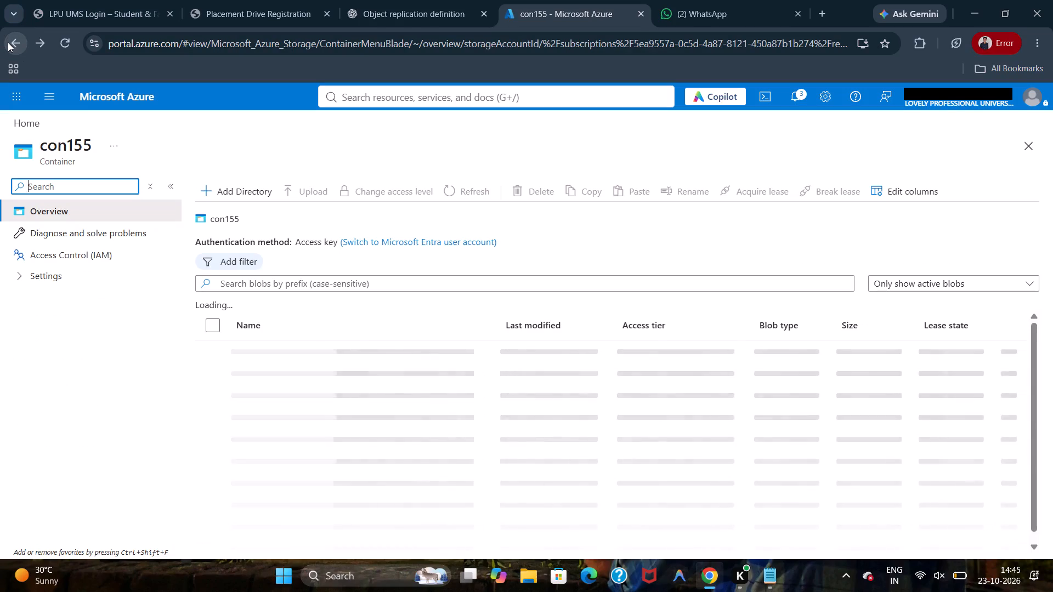
pyautogui.click(8, 42)
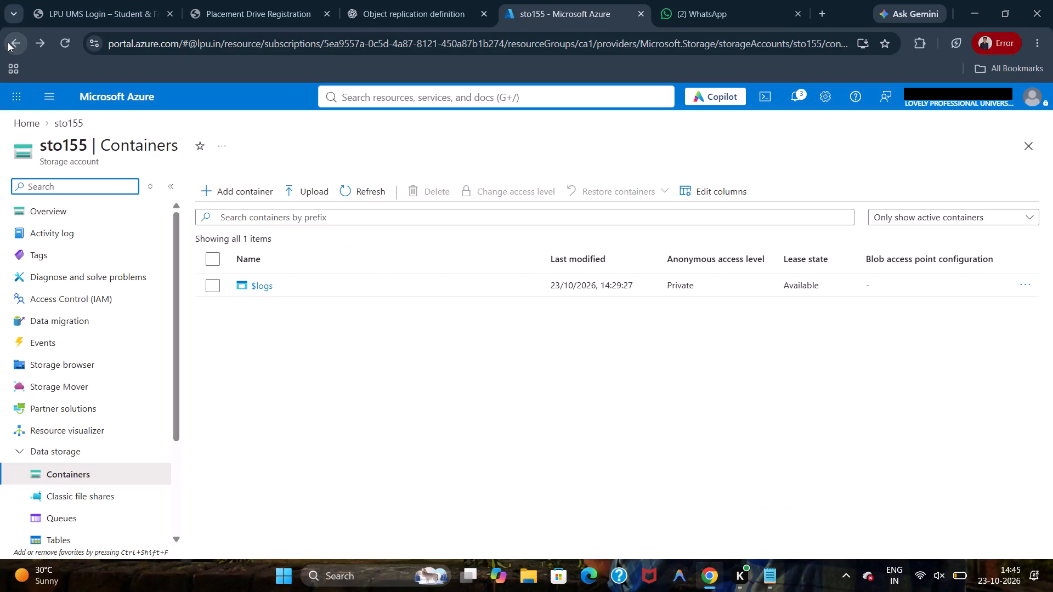
pyautogui.click(8, 42)
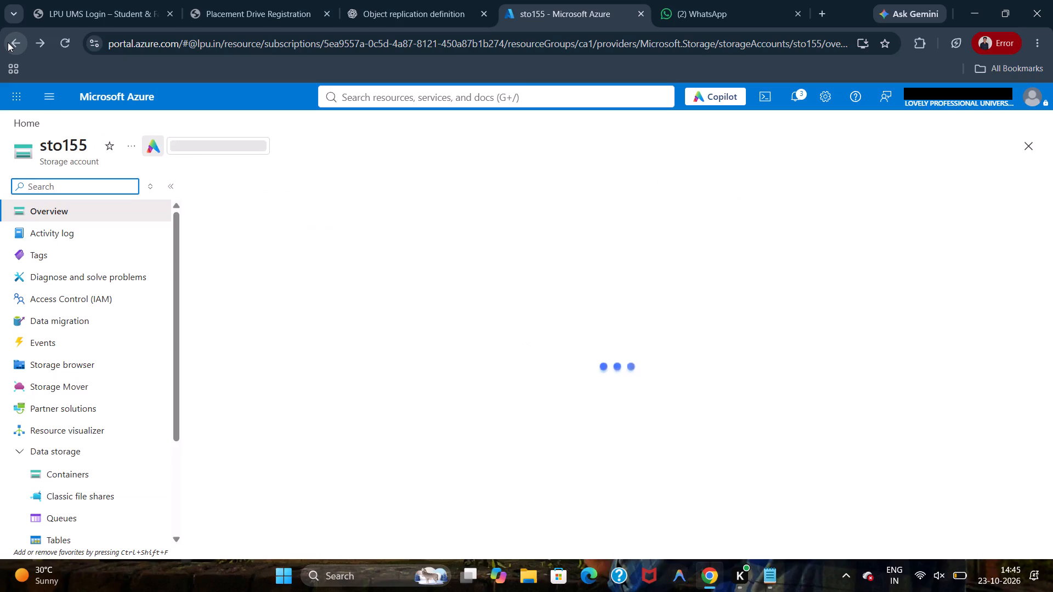
pyautogui.click(8, 42)
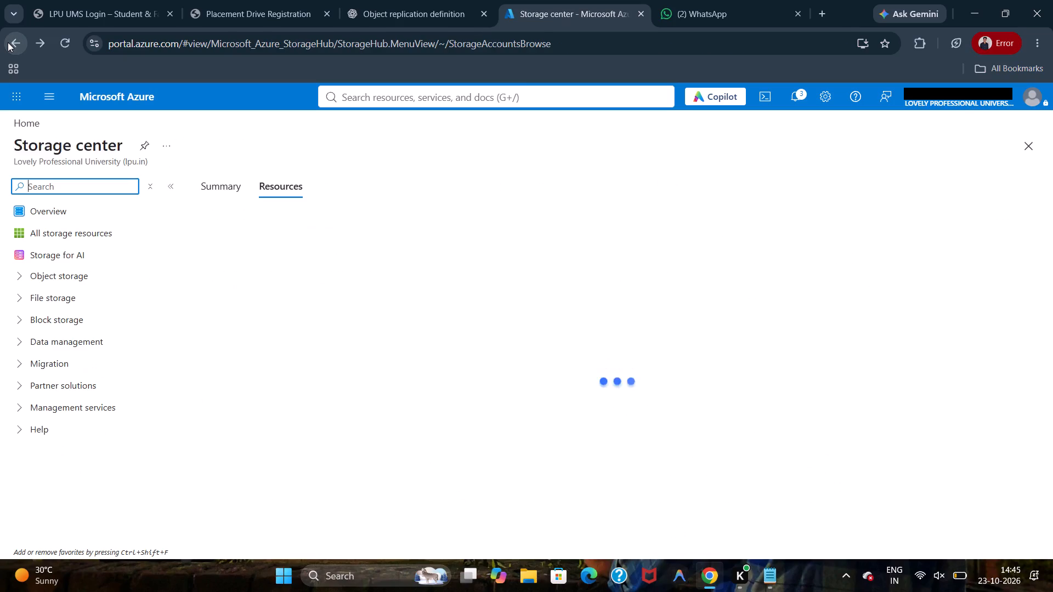
pyautogui.click(8, 42)
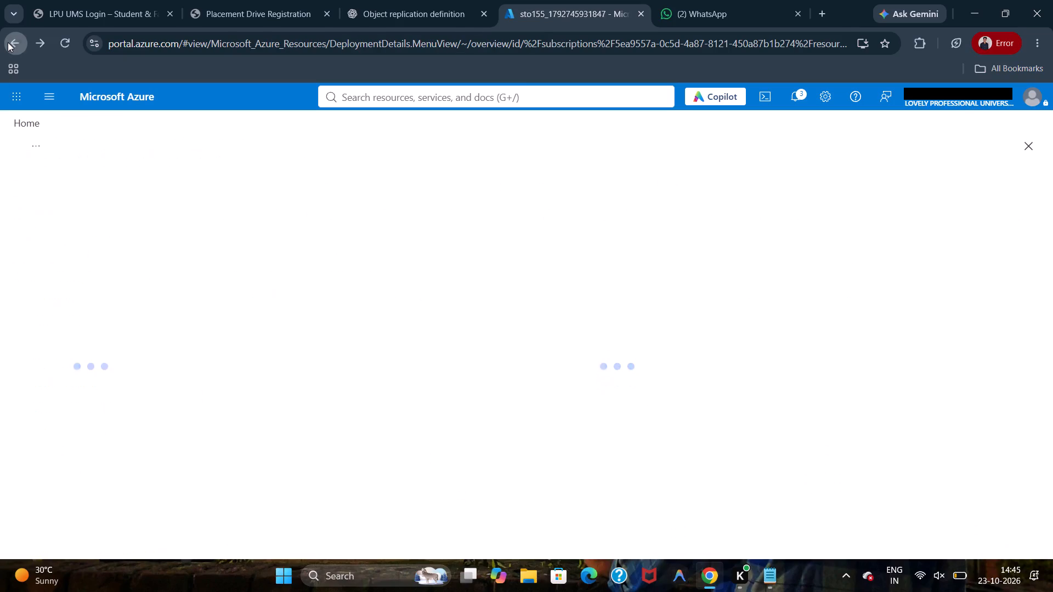
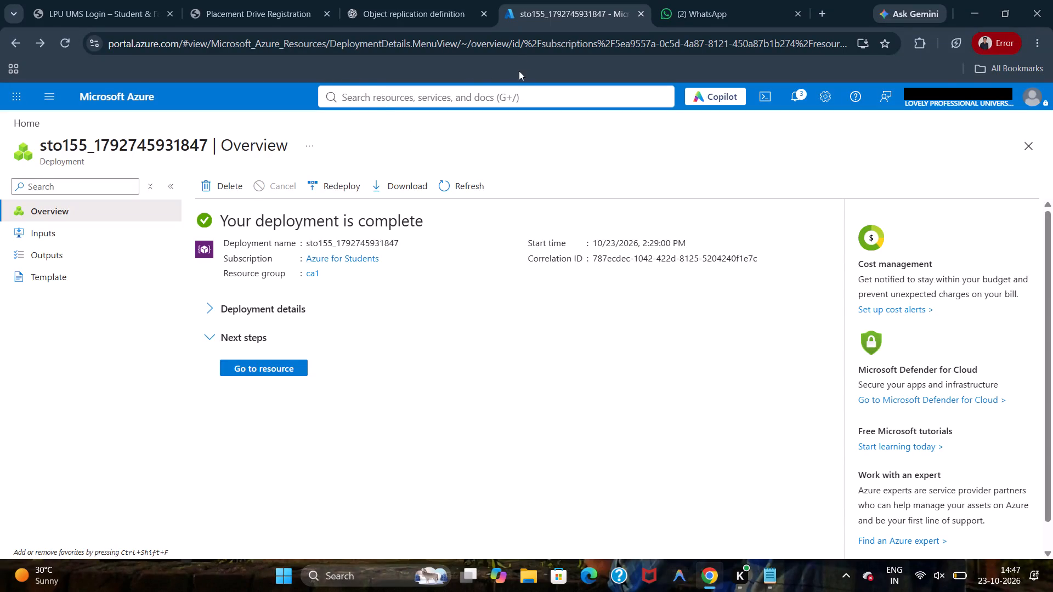
# Go from the Azure portal home to the storage accounts list and start creating a new storage account.
pyautogui.click(112, 98)
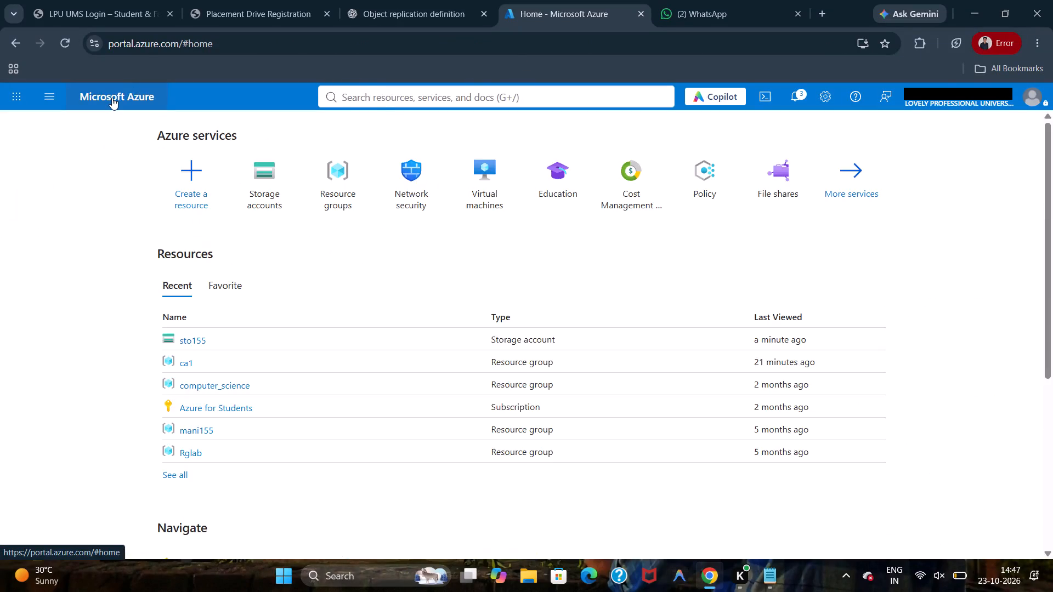
pyautogui.click(275, 164)
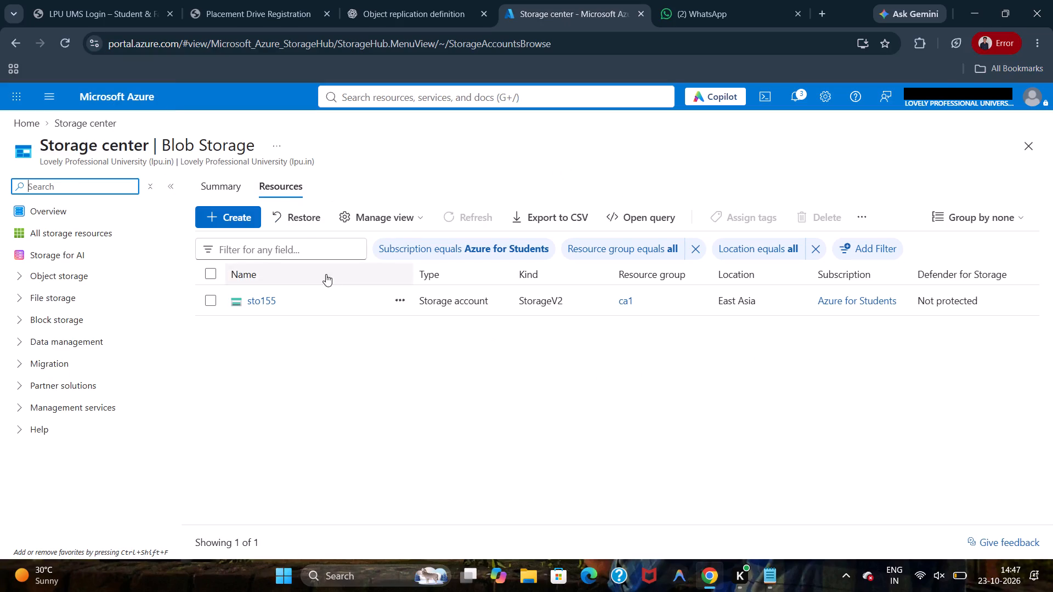
pyautogui.click(234, 220)
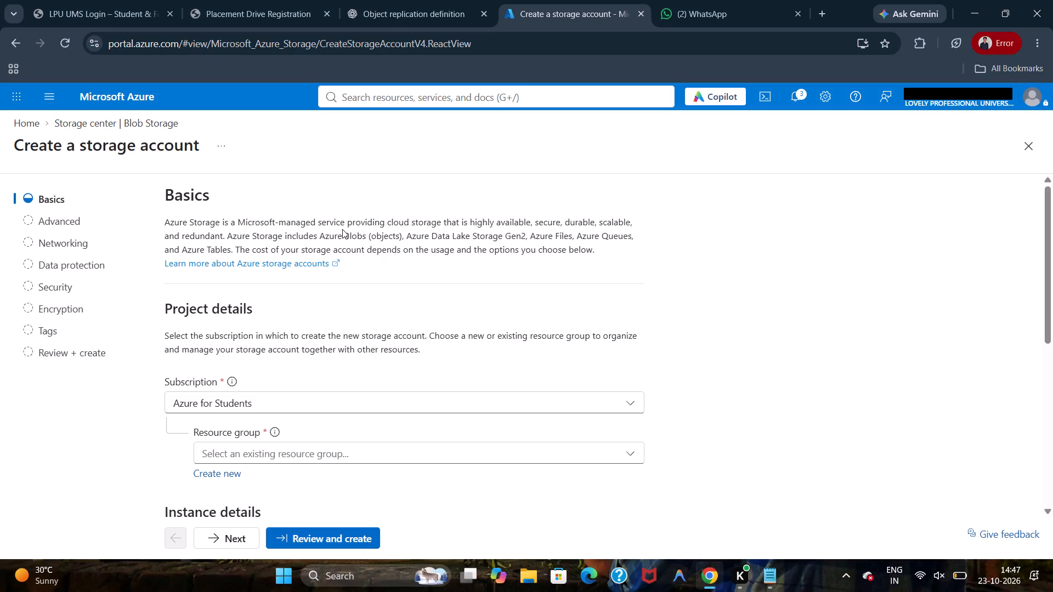
# Assign the new storage account to the resource group ca1 and name it source155.
pyautogui.scroll(-3, 359, 317)
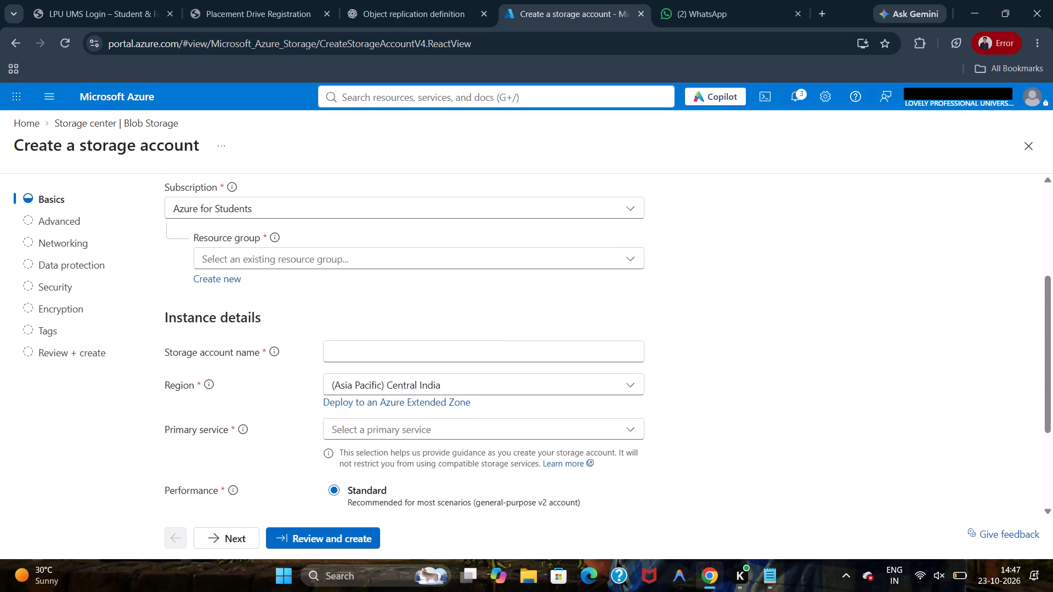
pyautogui.moveTo(318, 244); pyautogui.dragTo(331, 258)
pyautogui.click(331, 258)
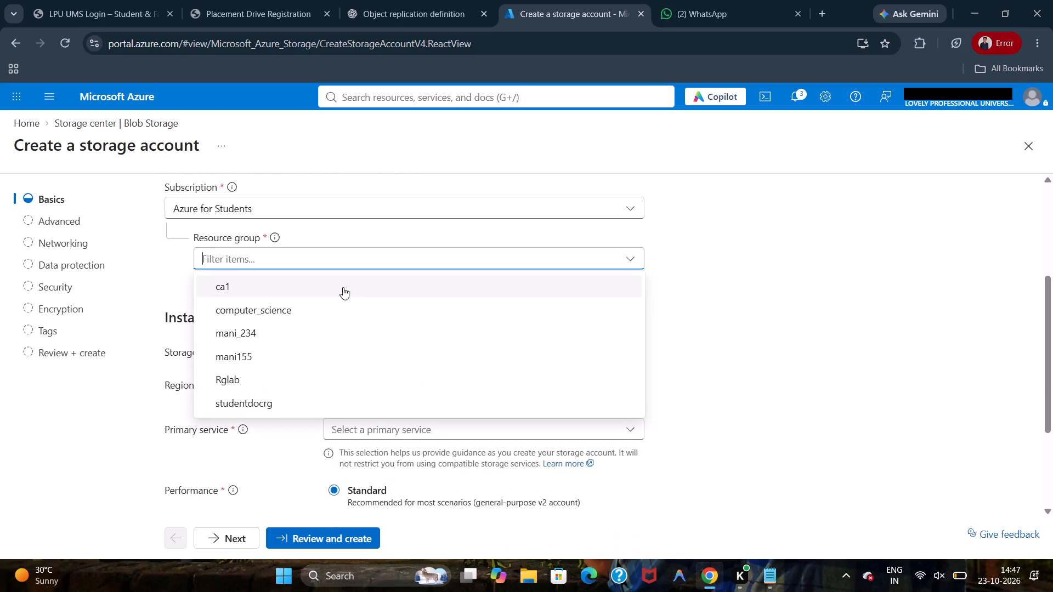
pyautogui.click(338, 283)
pyautogui.click(412, 356)
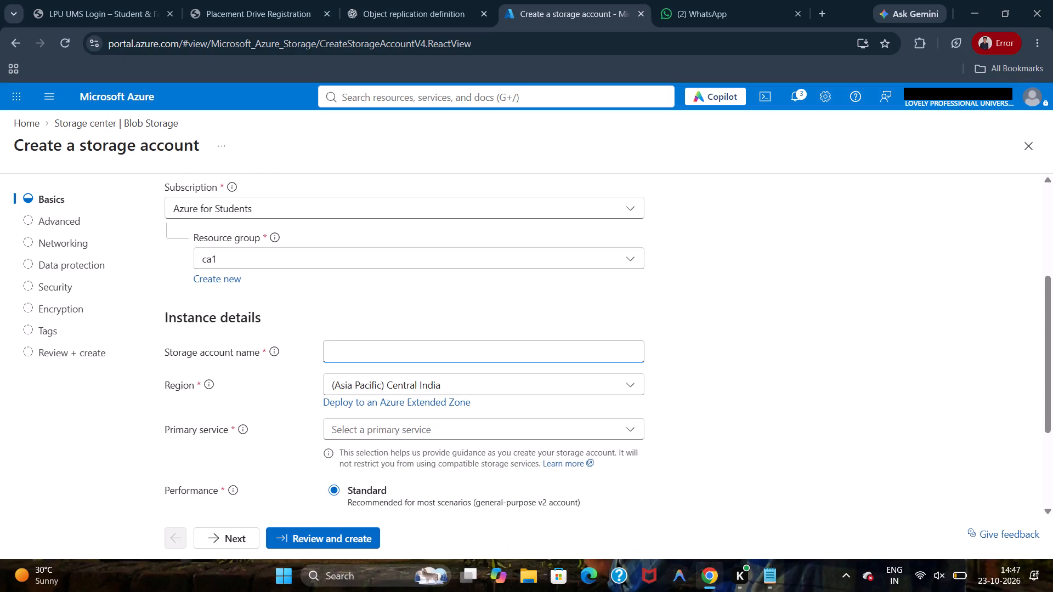
pyautogui.write('source')
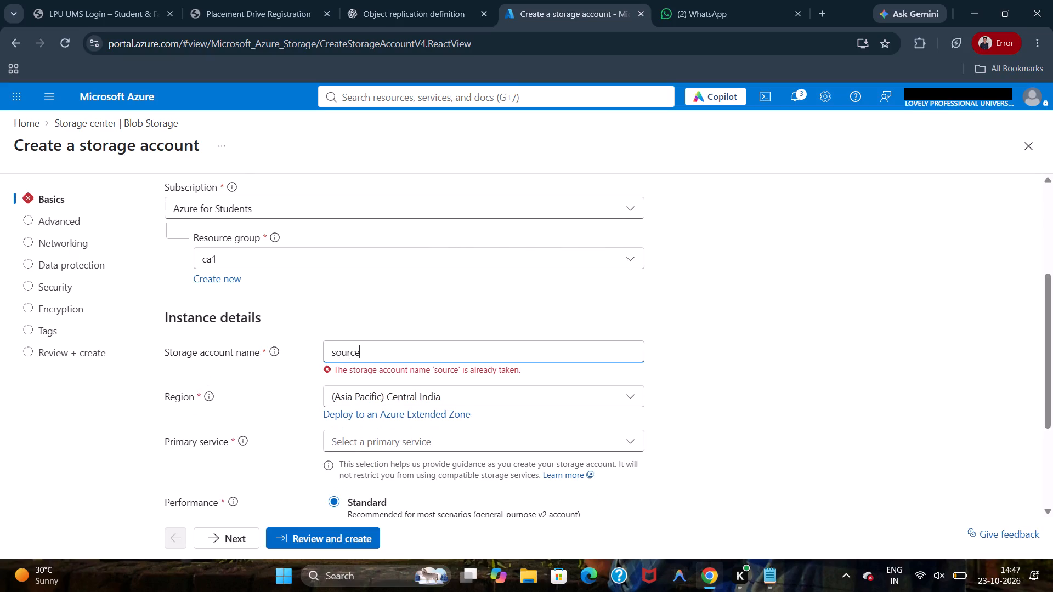
pyautogui.write('155')
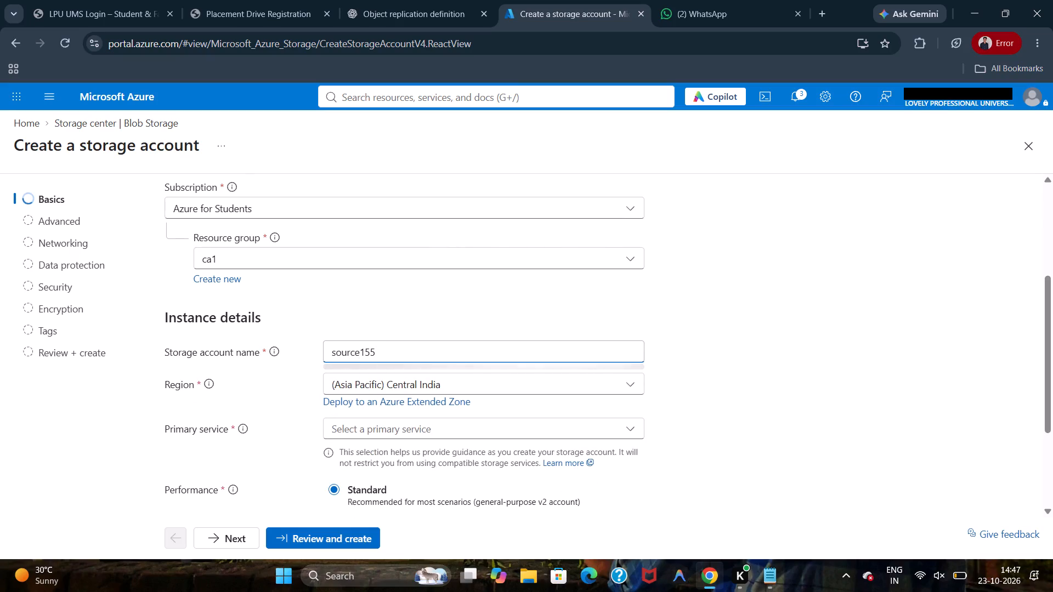
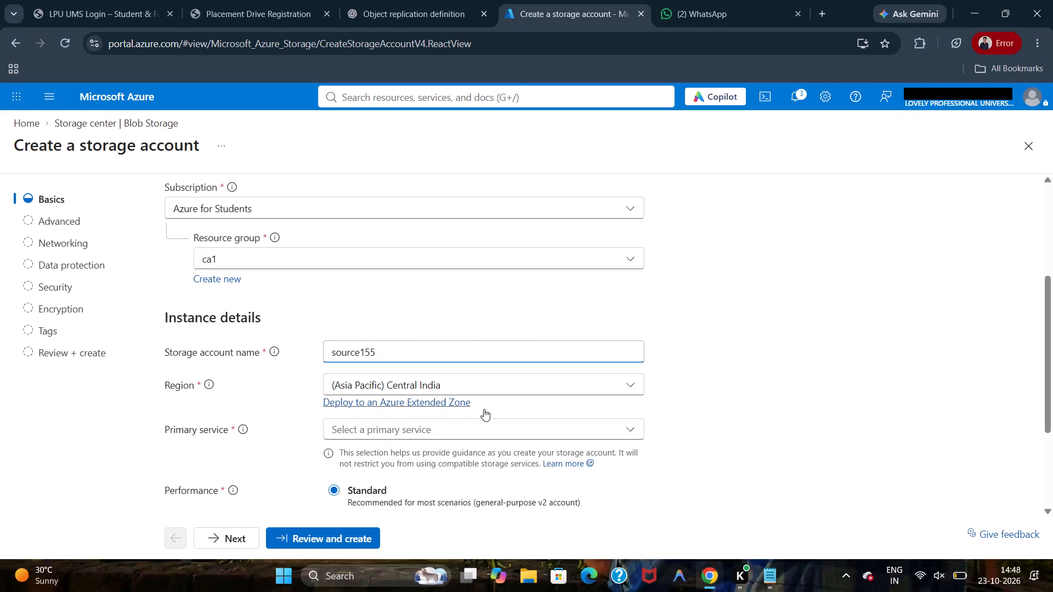
# Configure source155 with Azure Files as primary service, Locally redundant storage (LRS) redundancy and the (Asia Pacific) East Asia region.
pyautogui.click(490, 426)
pyautogui.click(499, 473)
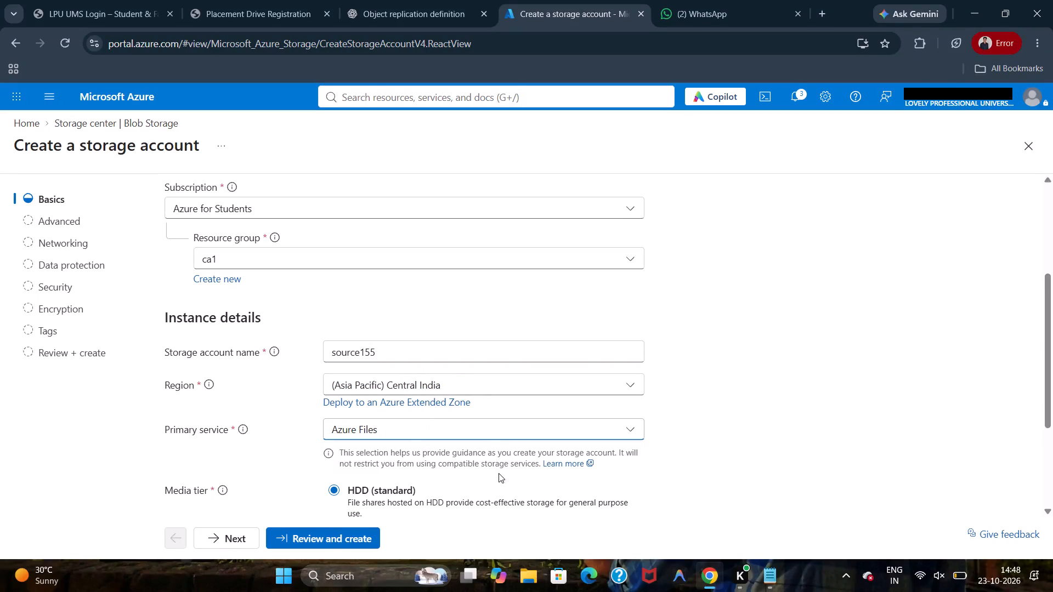
pyautogui.scroll(-7, 484, 357)
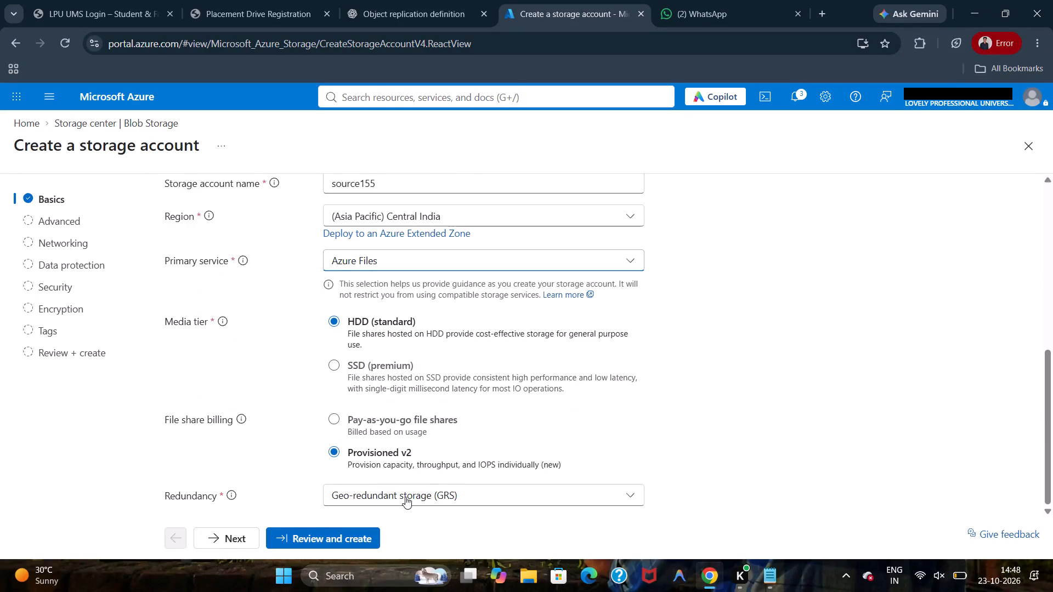
pyautogui.scroll(-3, 404, 498)
pyautogui.click(444, 496)
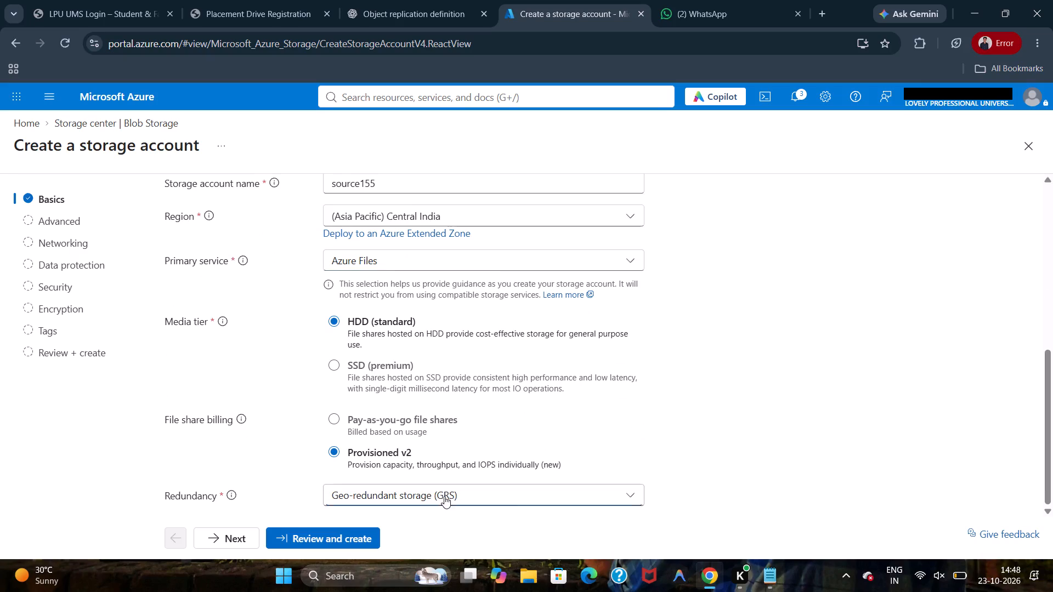
pyautogui.click(446, 269)
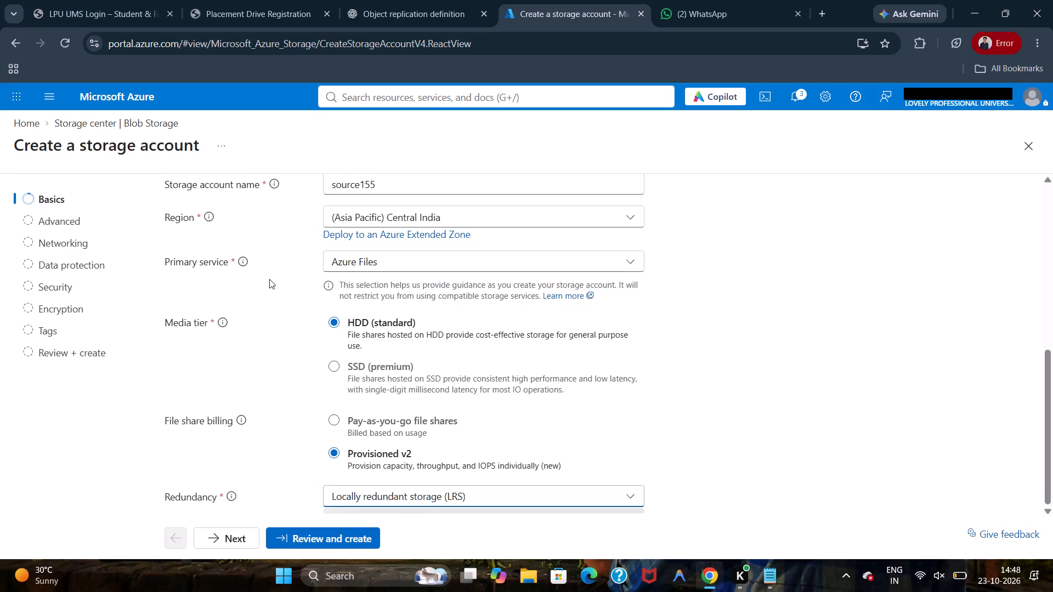
pyautogui.scroll(5, 269, 279)
pyautogui.scroll(-1, 269, 279)
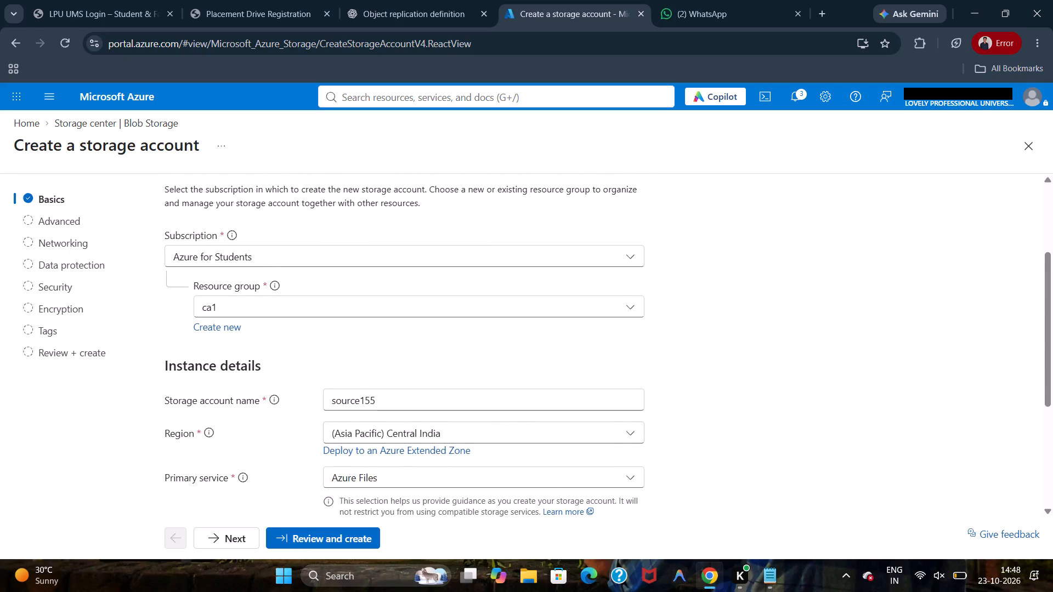
pyautogui.click(629, 431)
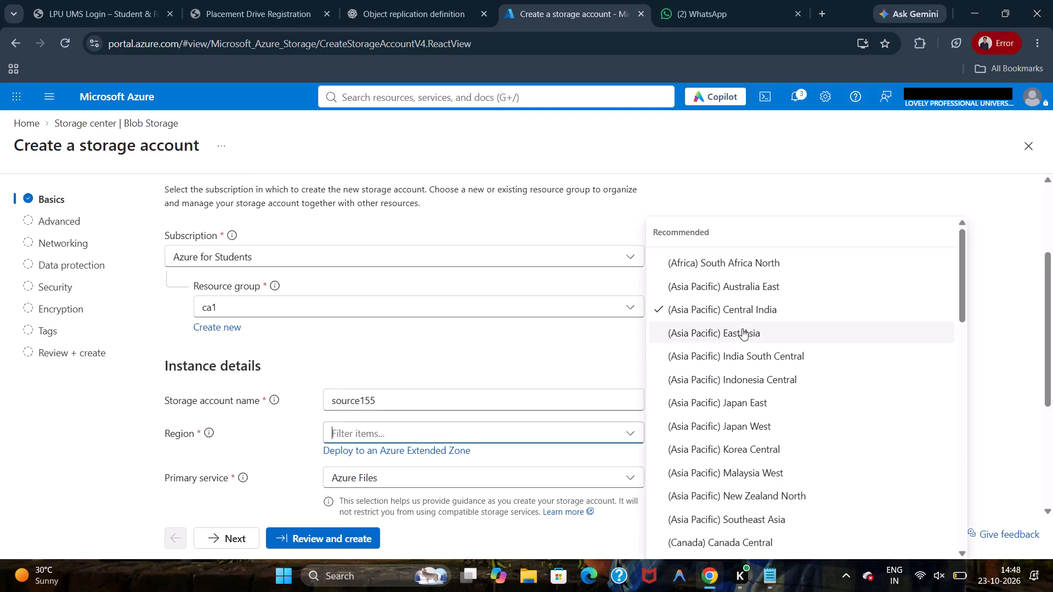
pyautogui.click(743, 337)
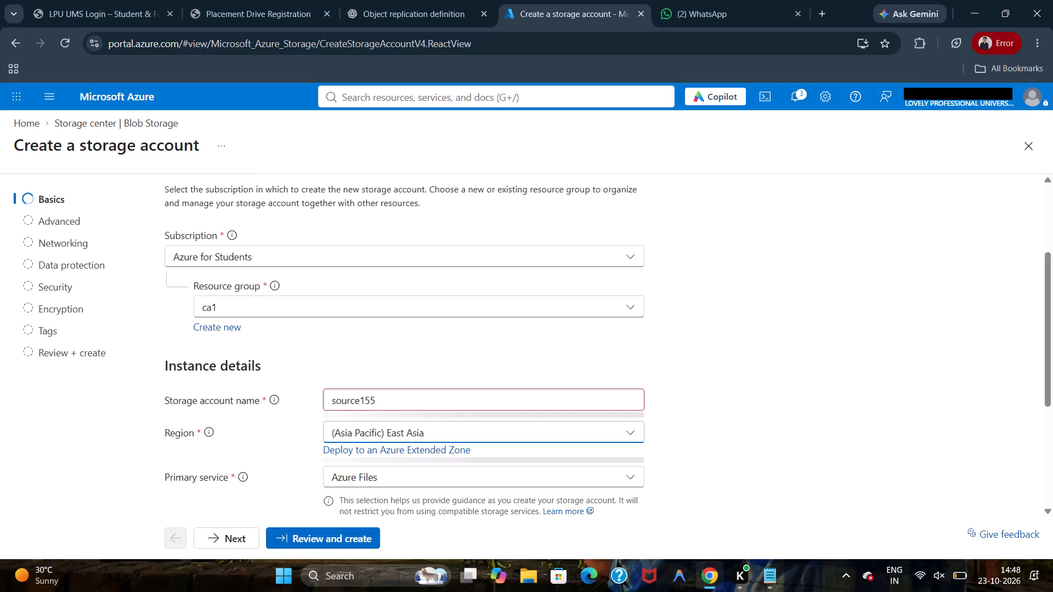
# Review the source155 configuration and create the storage account.
pyautogui.click(354, 528)
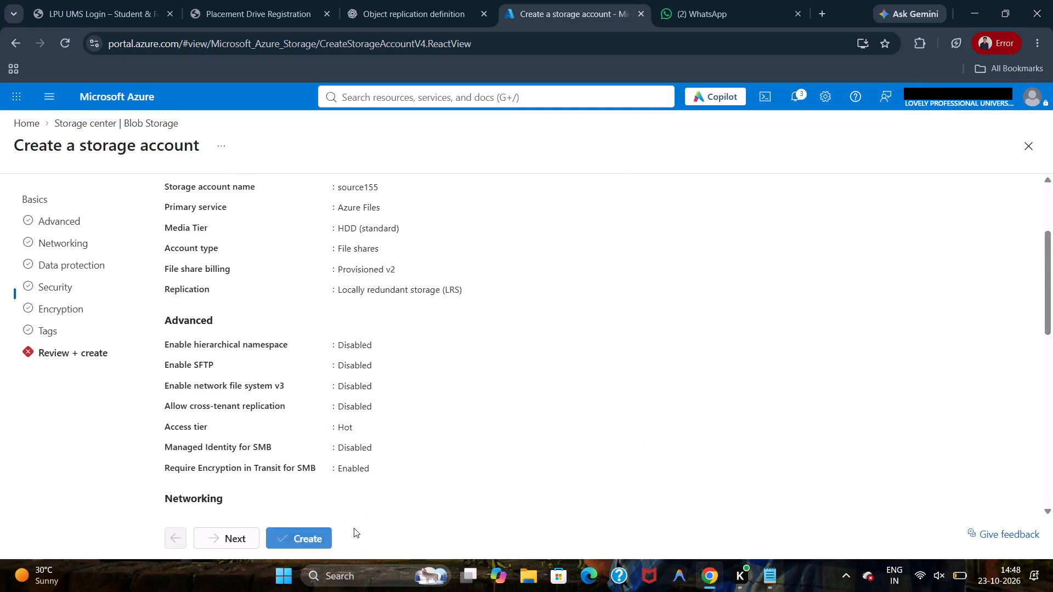
pyautogui.click(318, 536)
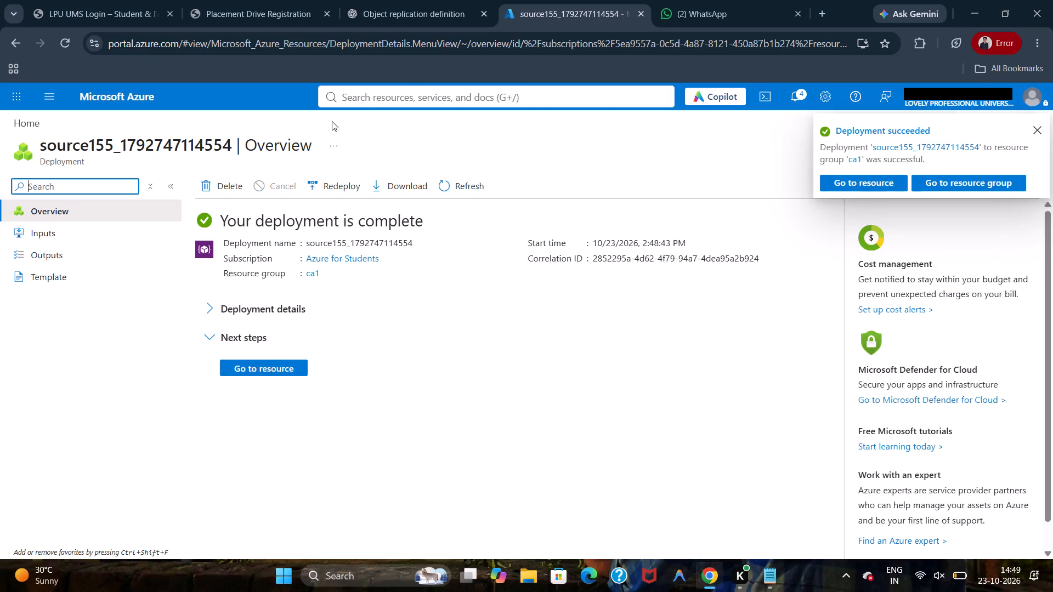
# Return through the portal home to the storage accounts list and start creating another storage account.
pyautogui.click(138, 95)
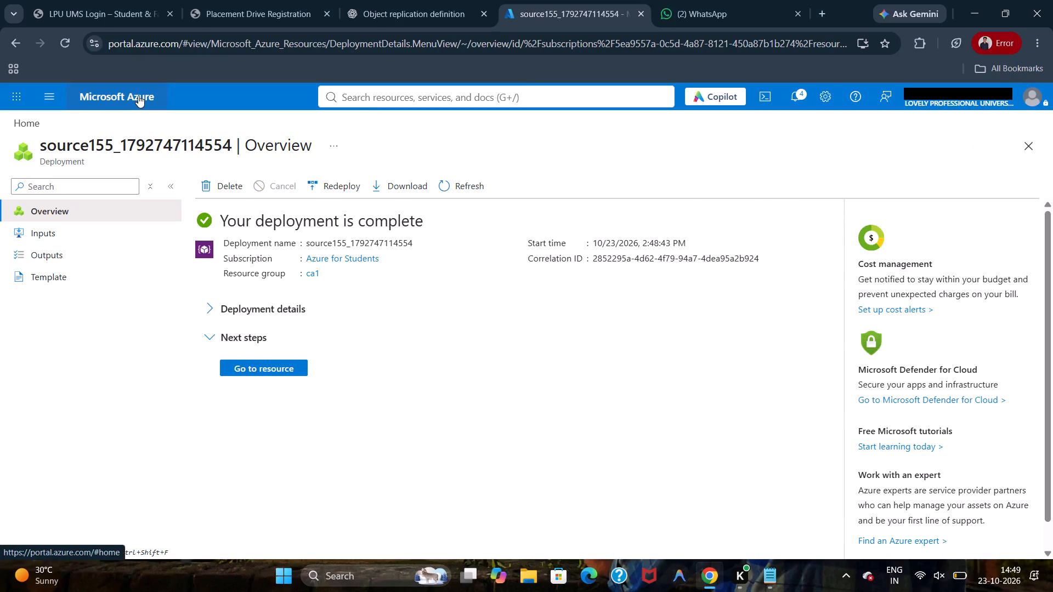
pyautogui.click(270, 169)
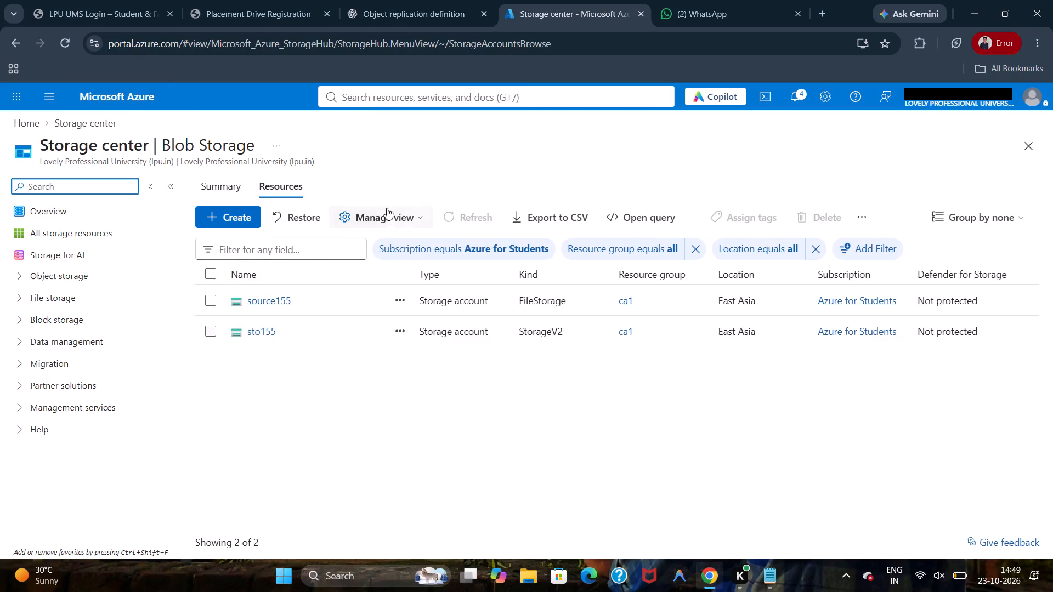
pyautogui.click(219, 212)
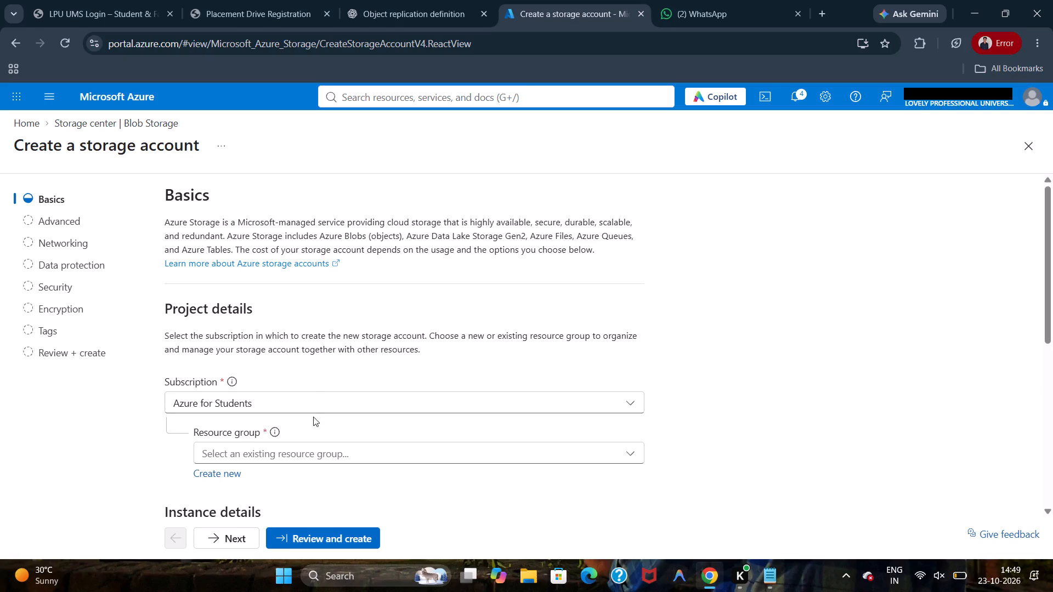
# Assign the new storage account to the resource group ca1 and name it destination155.
pyautogui.click(327, 451)
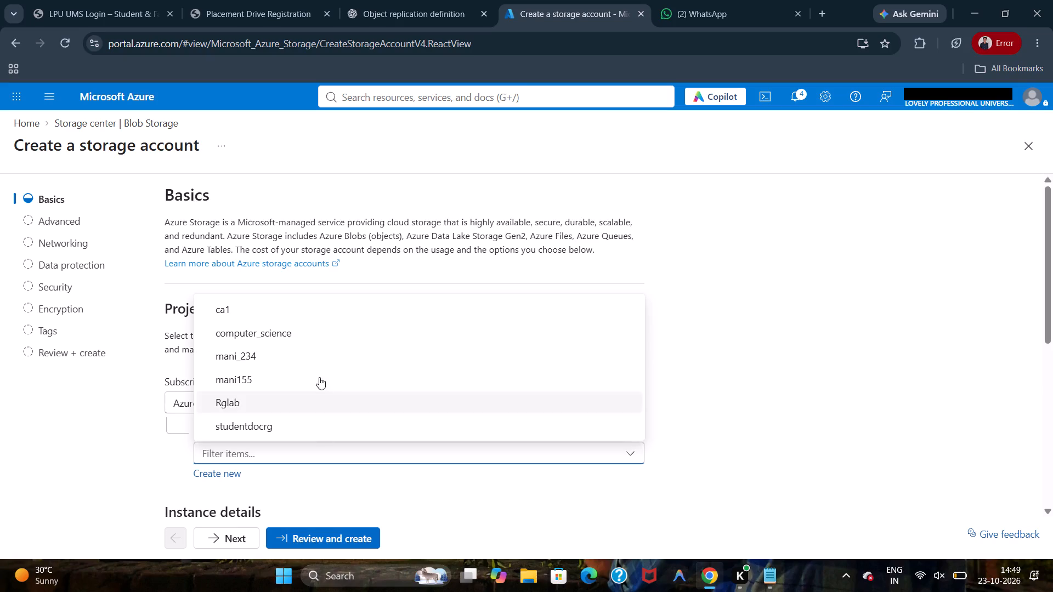
pyautogui.click(324, 302)
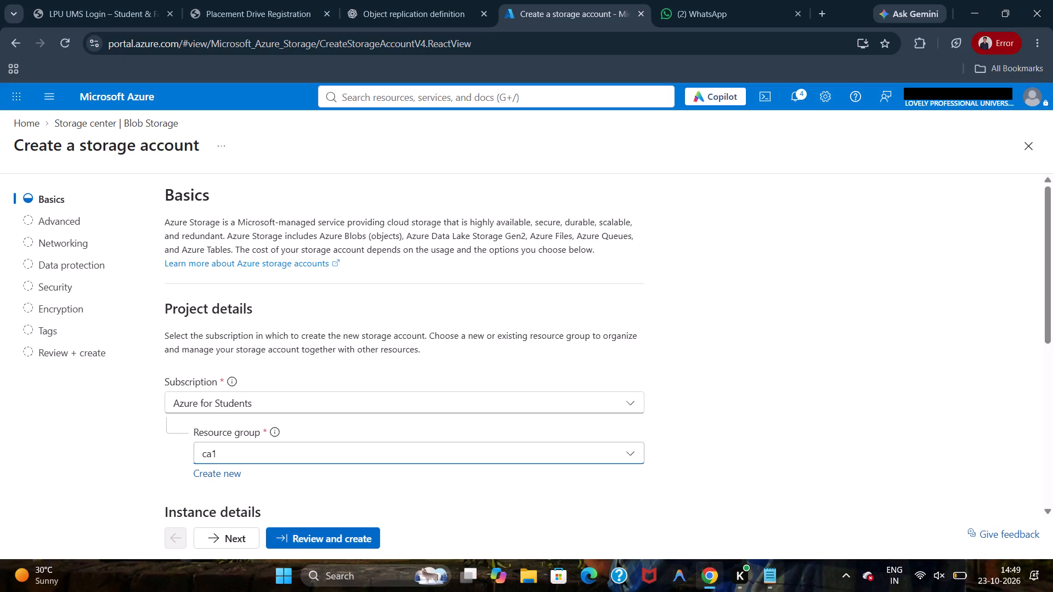
pyautogui.scroll(-2, 253, 332)
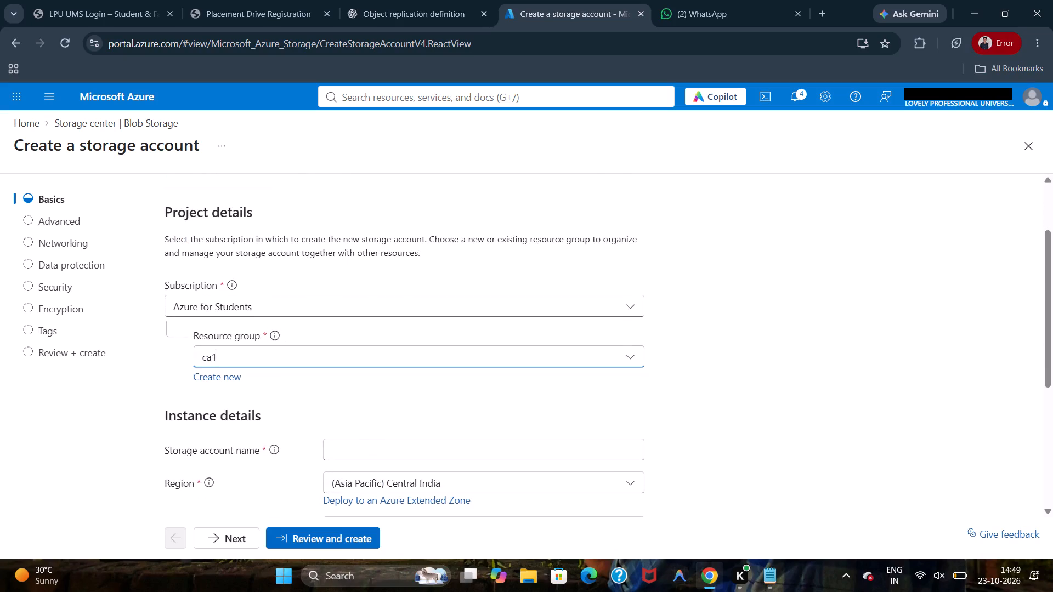
pyautogui.click(380, 449)
pyautogui.write('destination')
pyautogui.scroll(-2, 380, 449)
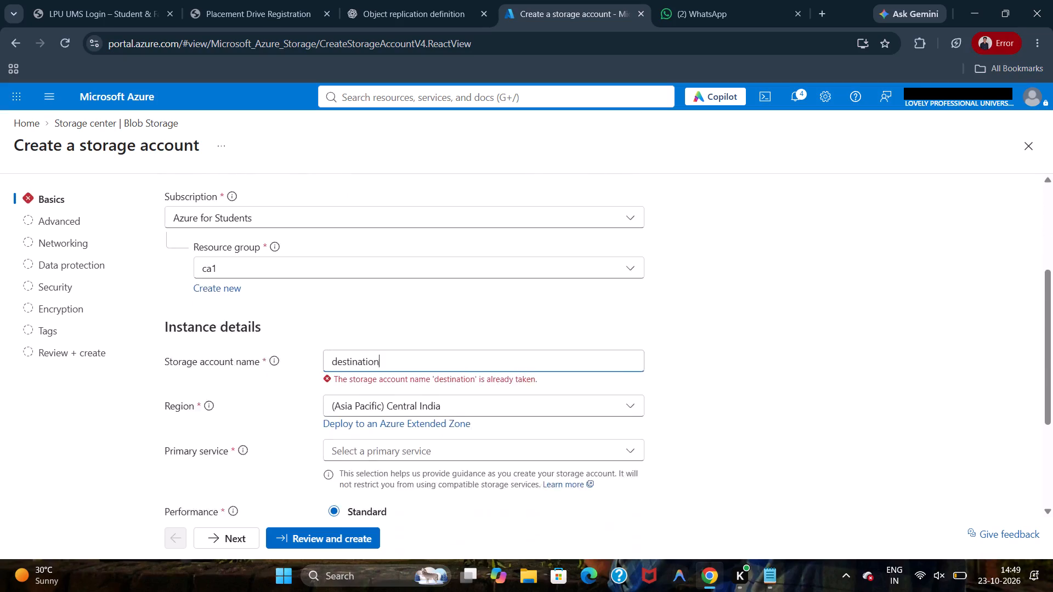
pyautogui.scroll(-1, 380, 449)
pyautogui.write('155')
# Set the primary service of destination155 to Azure Blob Storage or Azure Data Lake Storage and its region to (Asia Pacific) East Asia.
pyautogui.scroll(-1, 380, 449)
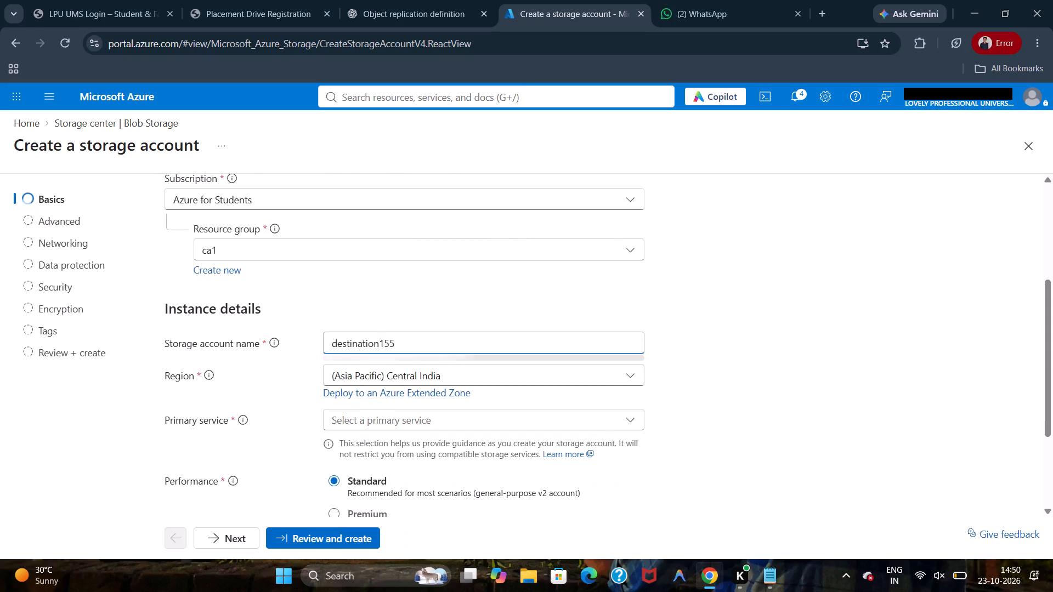
pyautogui.scroll(-1, 380, 449)
pyautogui.click(432, 429)
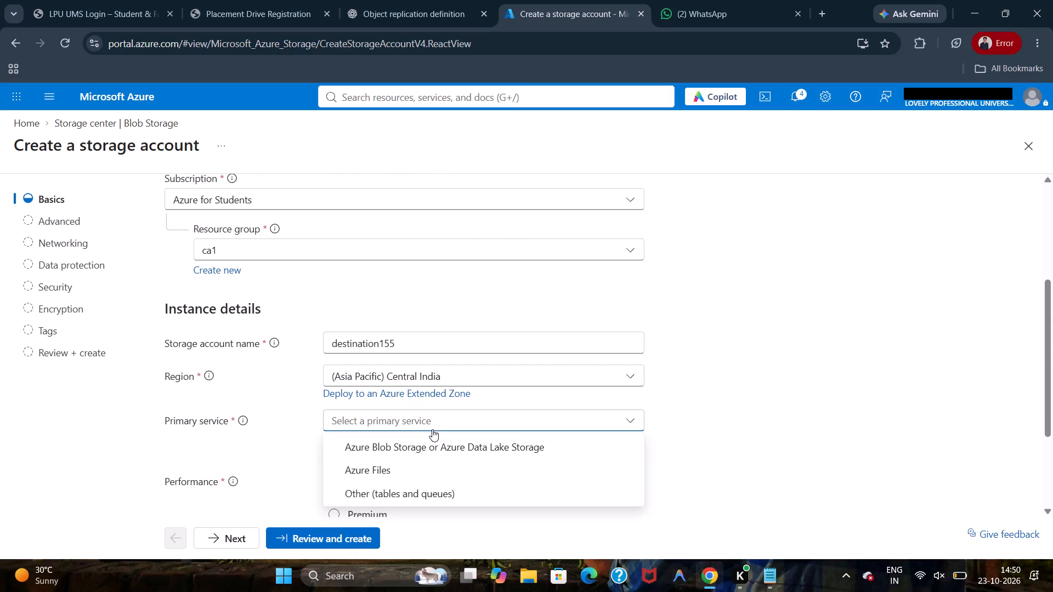
pyautogui.click(440, 449)
pyautogui.scroll(-1, 344, 401)
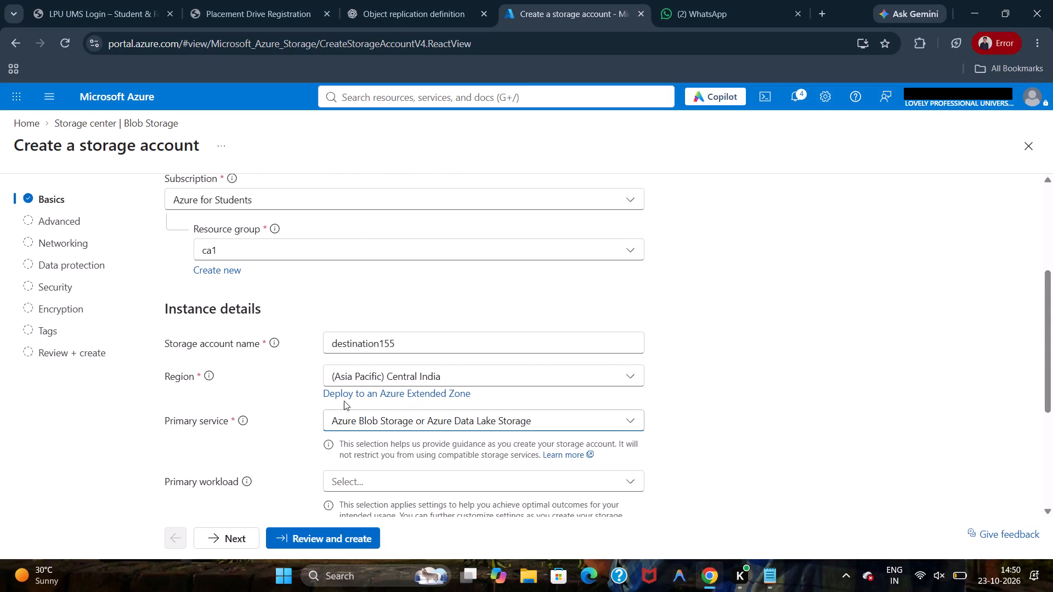
pyautogui.scroll(-2, 344, 401)
pyautogui.scroll(4, 344, 401)
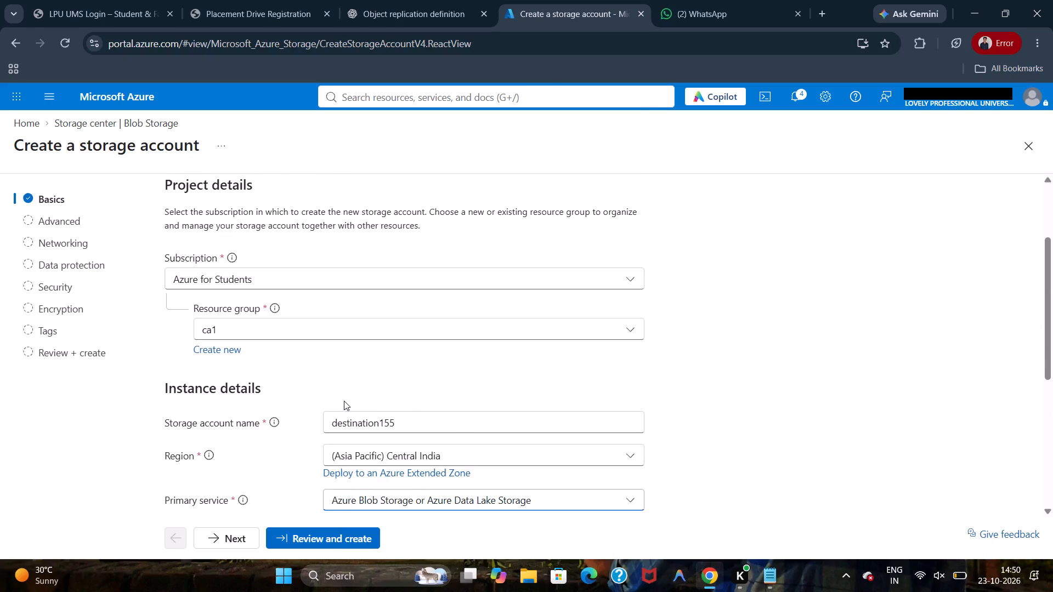
pyautogui.click(615, 450)
pyautogui.click(725, 321)
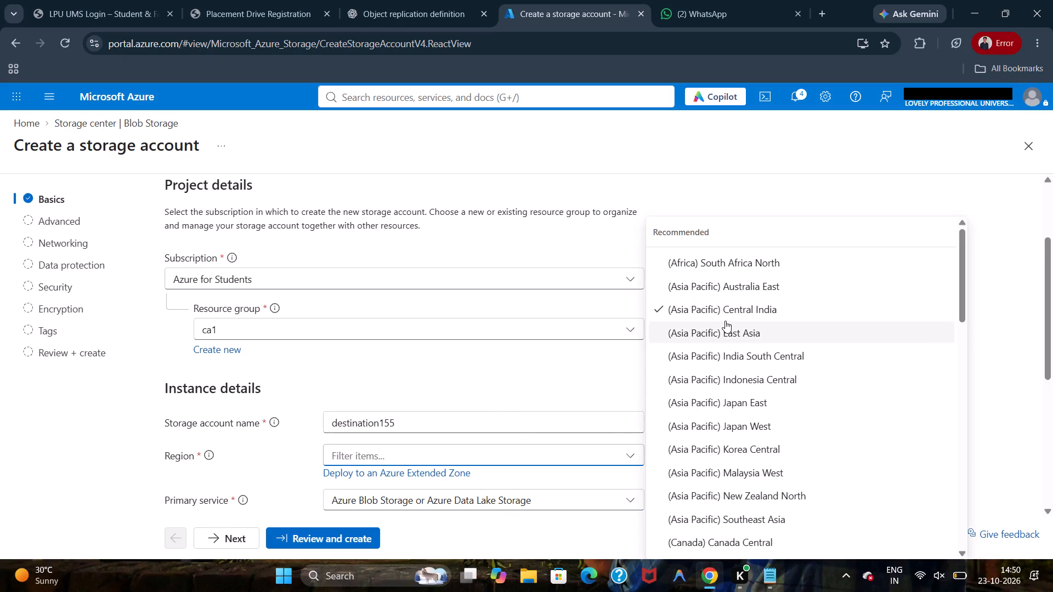
pyautogui.click(719, 328)
# Set the redundancy of destination155 to Locally redundant storage (LRS) and its primary workload to General purpose.
pyautogui.scroll(-3, 450, 392)
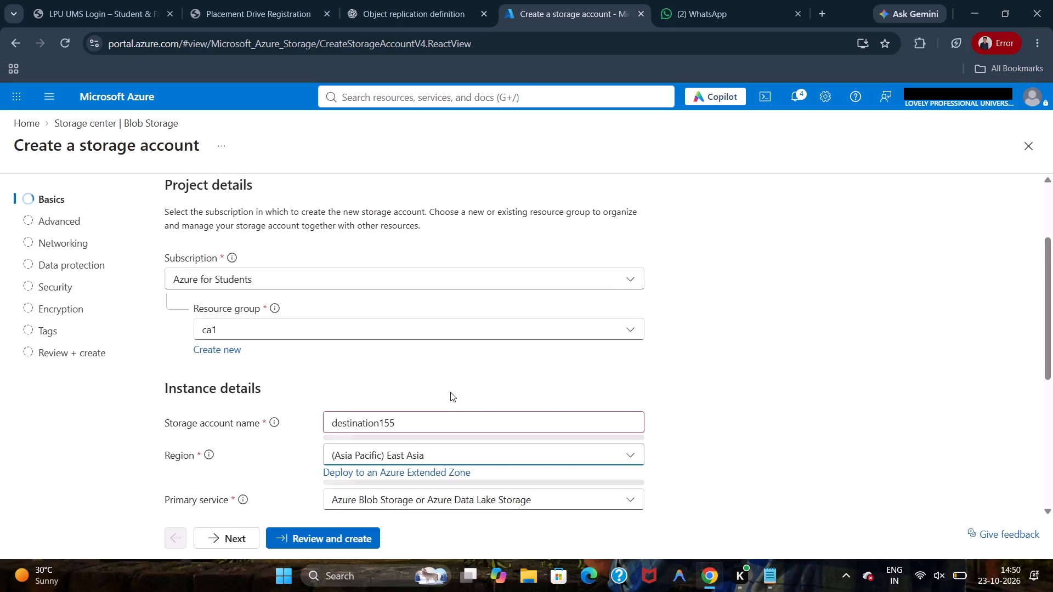
pyautogui.scroll(-4, 450, 392)
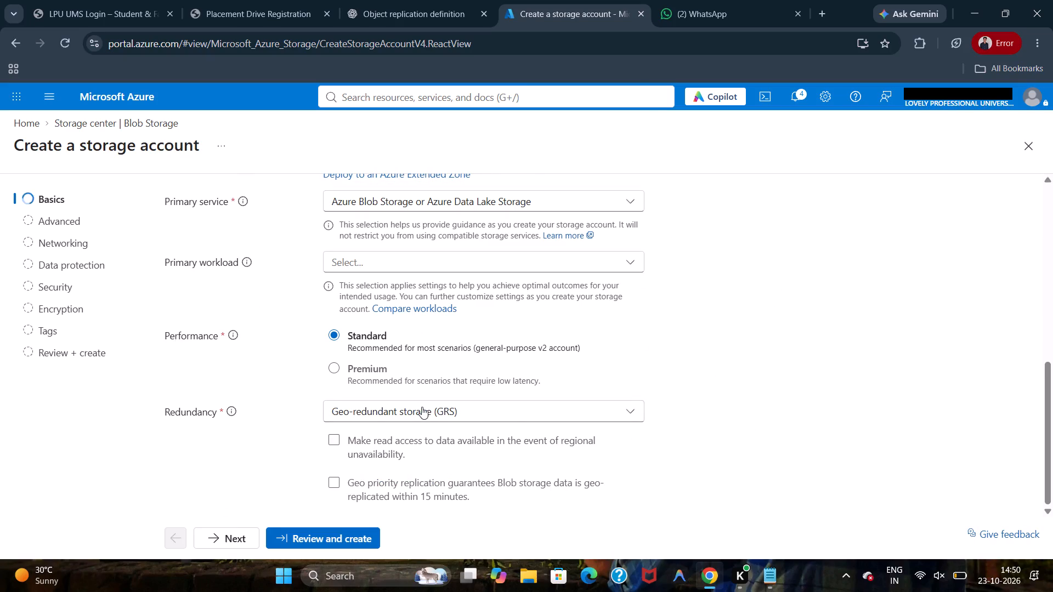
pyautogui.click(422, 407)
pyautogui.click(715, 324)
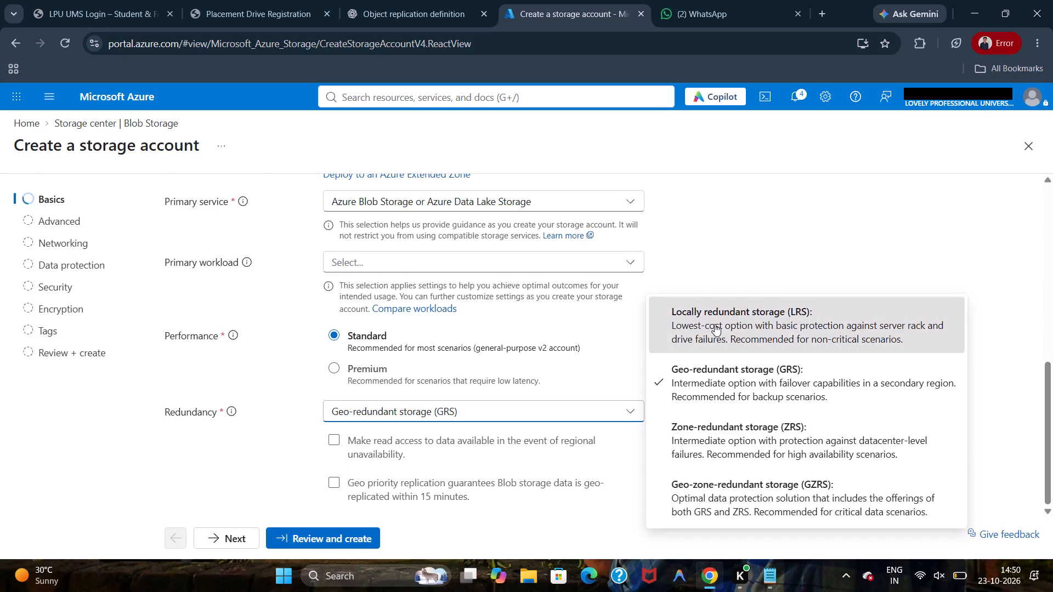
pyautogui.click(600, 353)
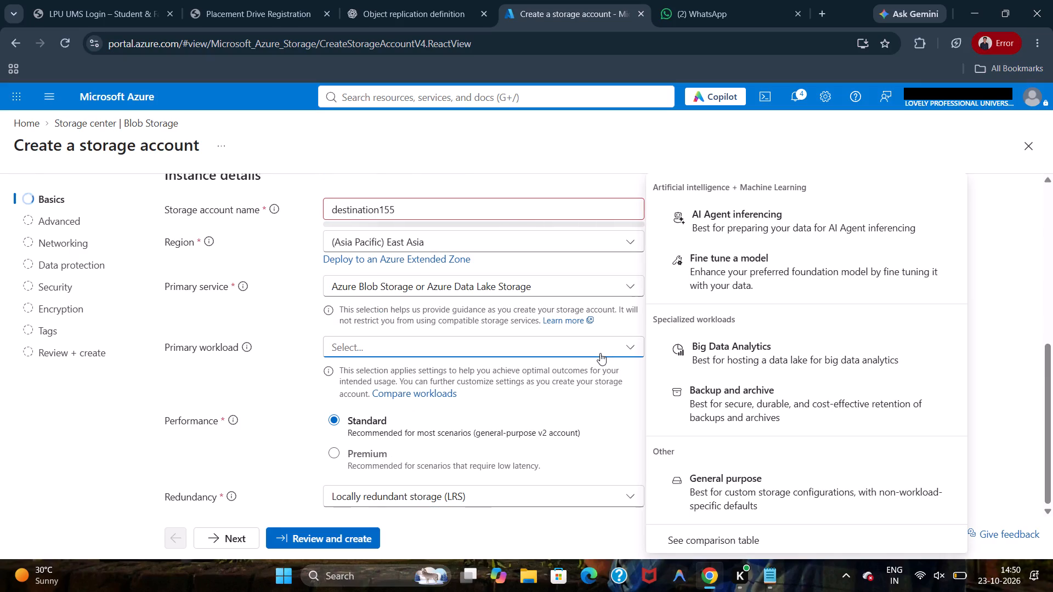
pyautogui.click(754, 488)
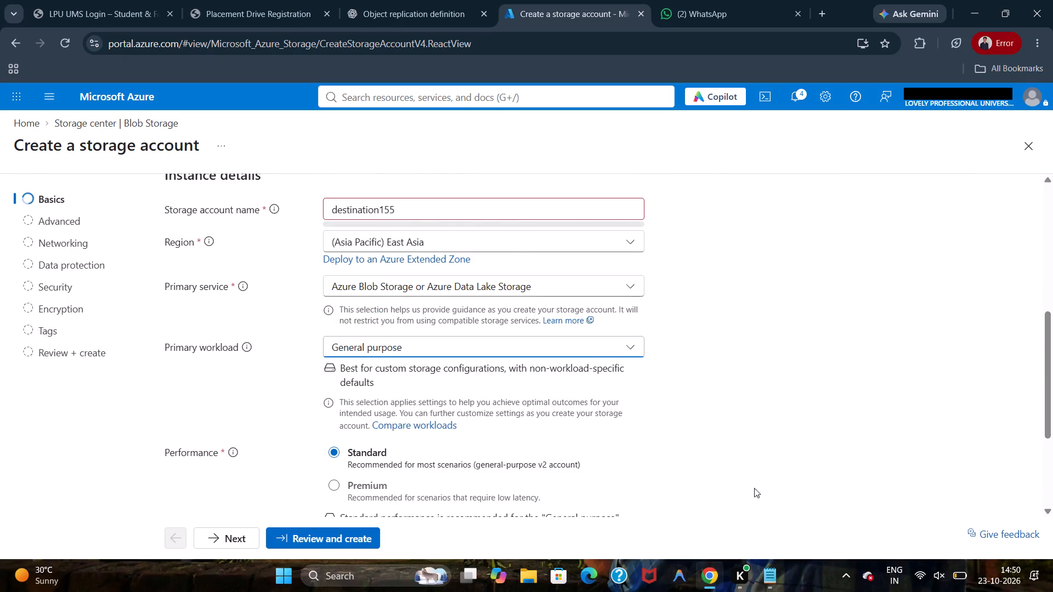
# Submit the destination155 configuration for review before creation.
pyautogui.click(358, 537)
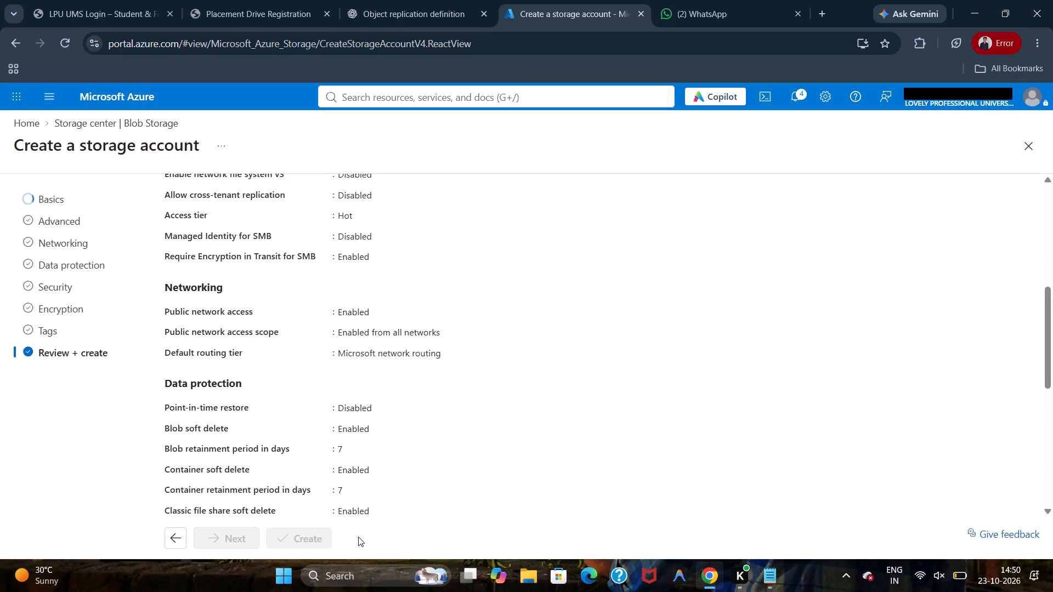
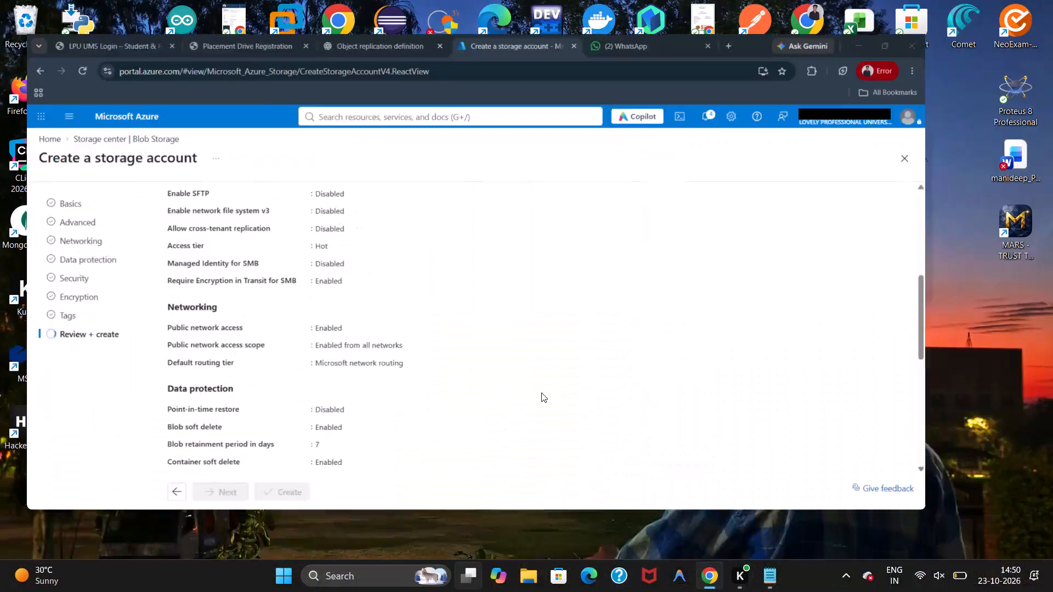
# Look over the destination155 configuration summary and create the storage account.
pyautogui.scroll(-4, 497, 327)
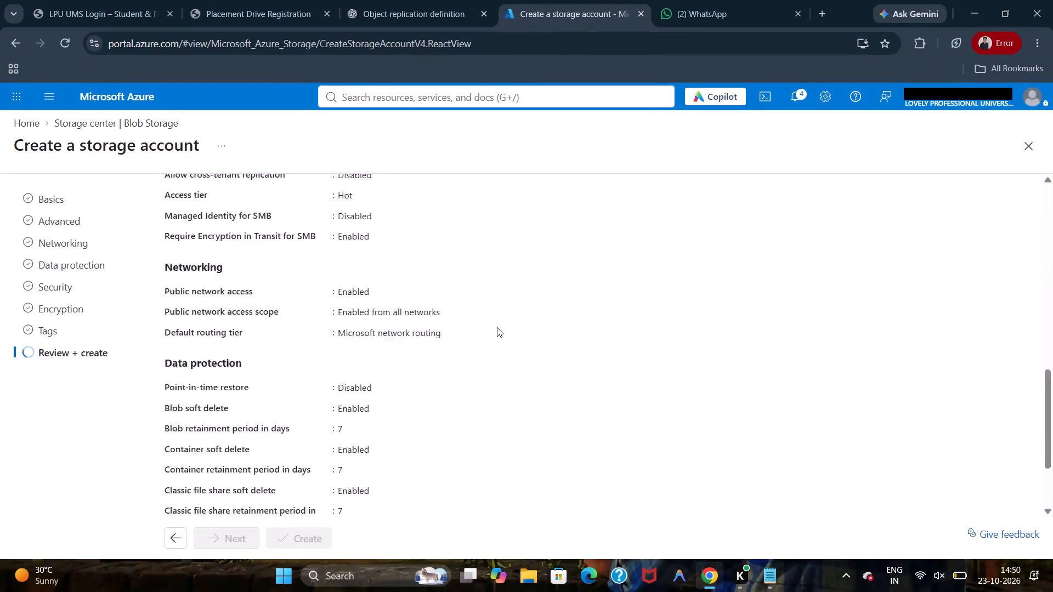
pyautogui.scroll(-2, 497, 327)
pyautogui.scroll(-4, 358, 386)
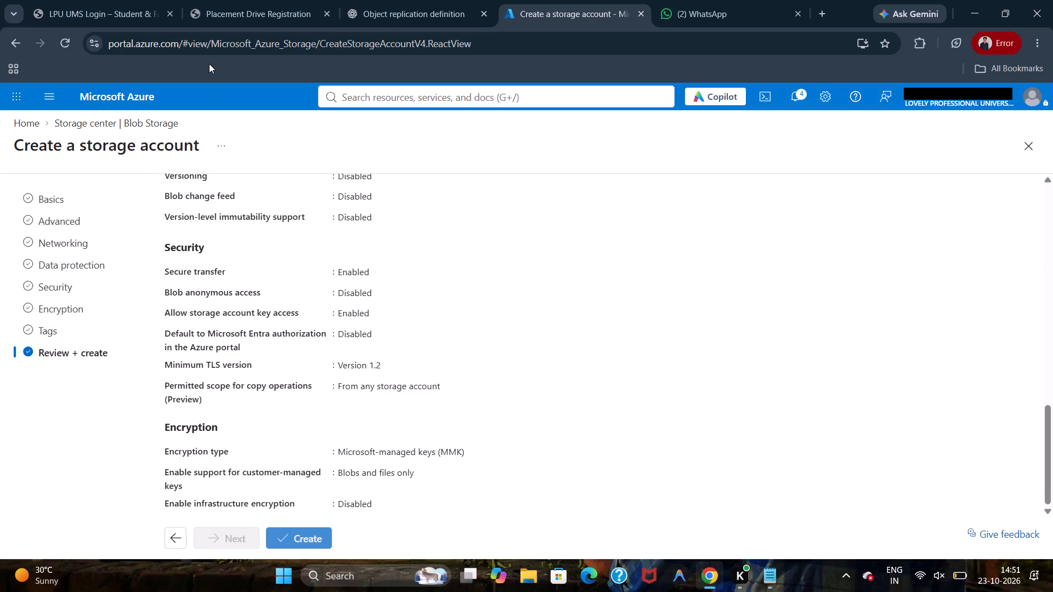
pyautogui.click(314, 537)
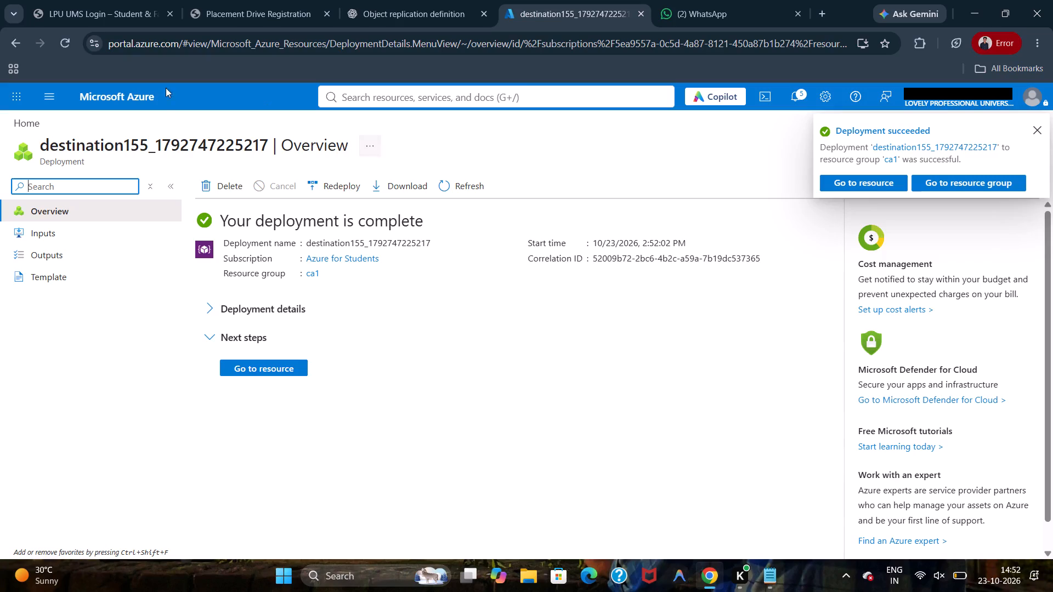
# Delete the existing source155 storage account from the storage accounts list, entering "delete" as the confirmation.
pyautogui.click(135, 87)
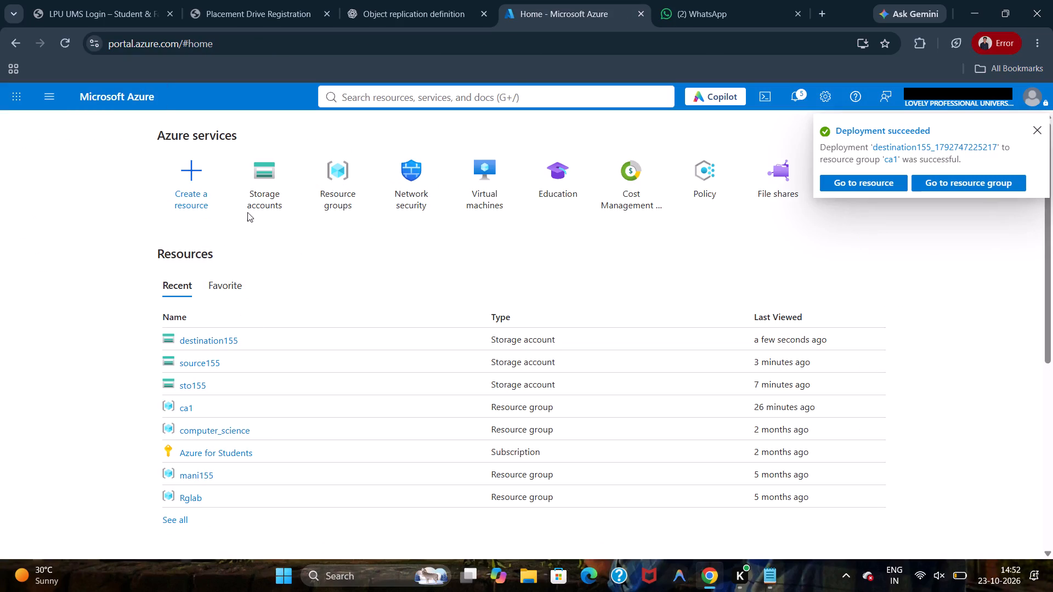
pyautogui.click(279, 181)
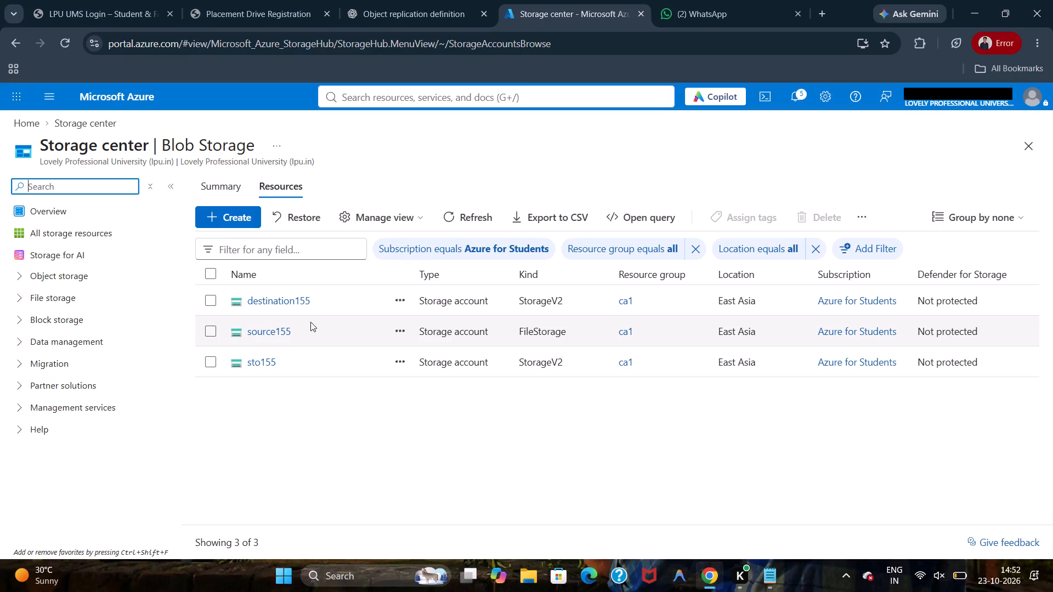
pyautogui.click(205, 334)
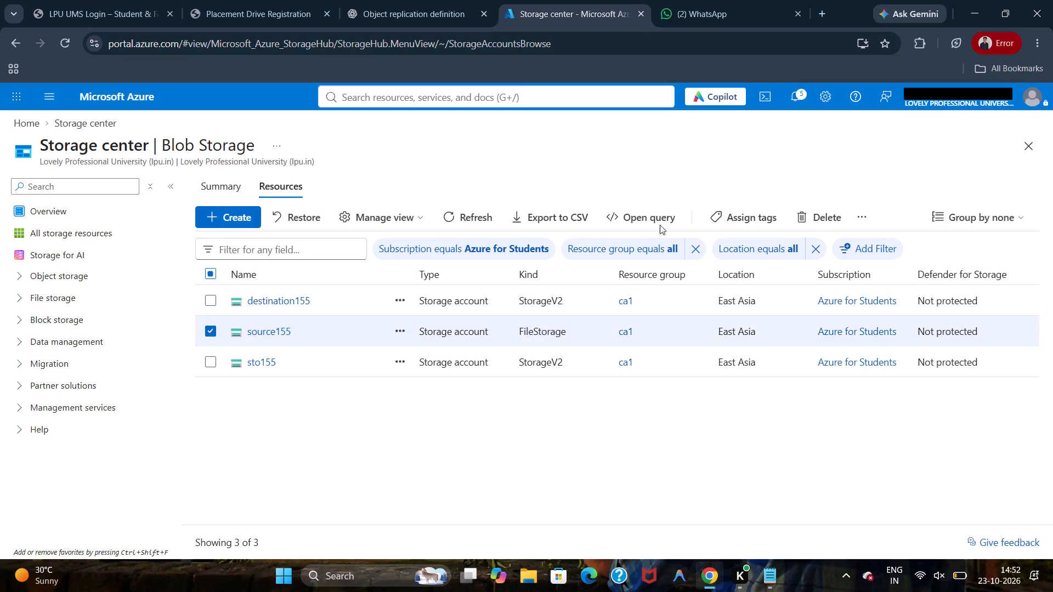
pyautogui.click(809, 225)
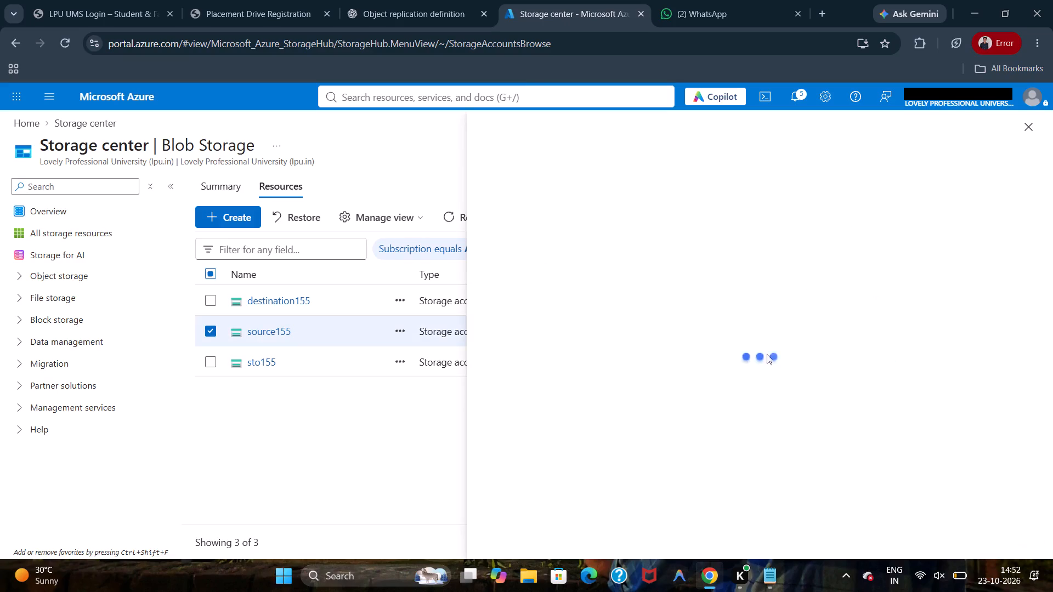
pyautogui.click(539, 498)
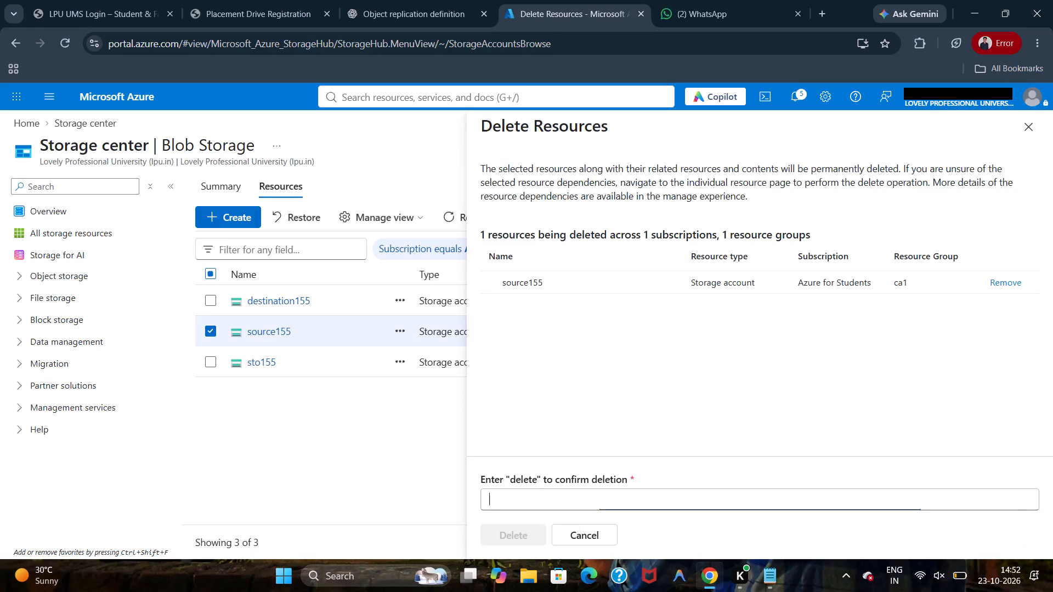
pyautogui.write('dele')
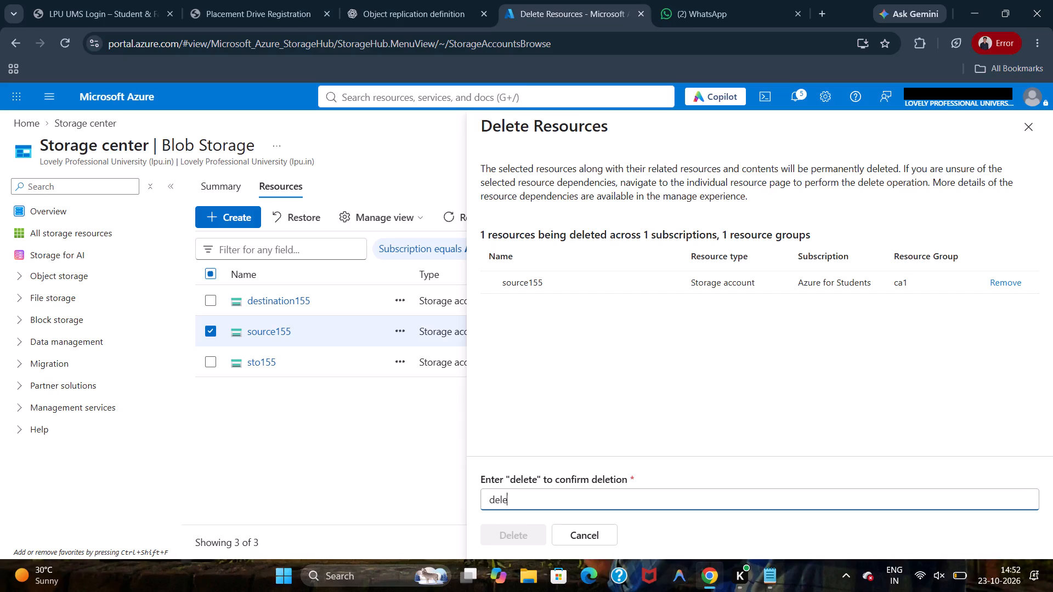
pyautogui.write('te')
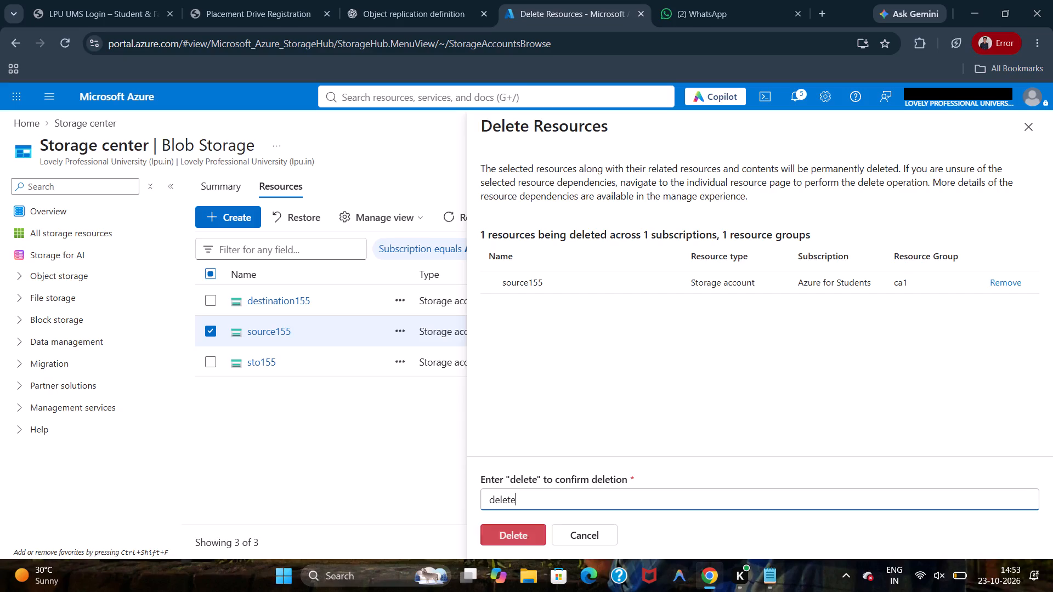
pyautogui.click(511, 539)
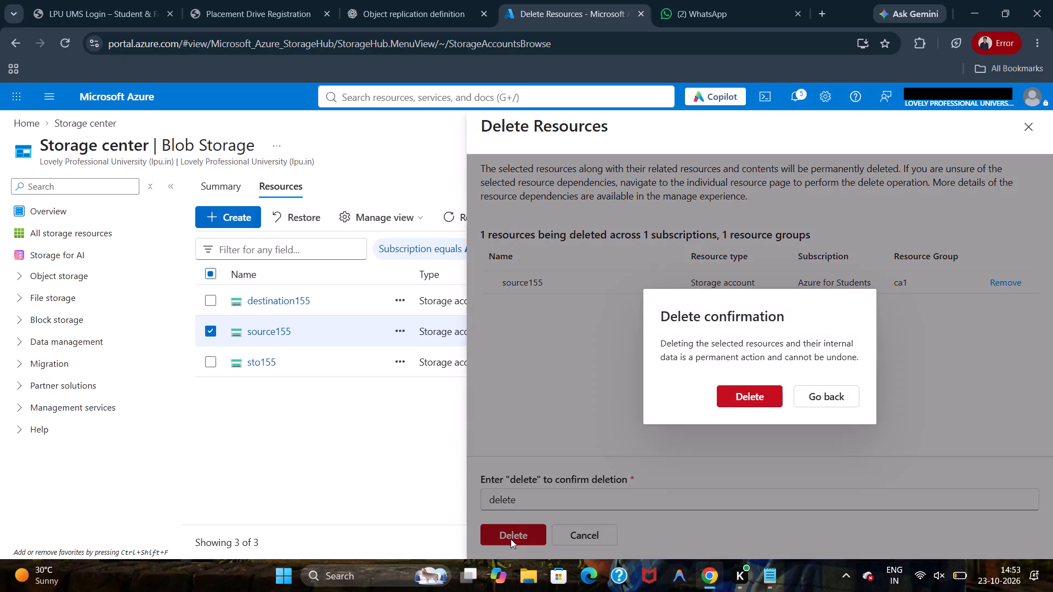
pyautogui.click(728, 398)
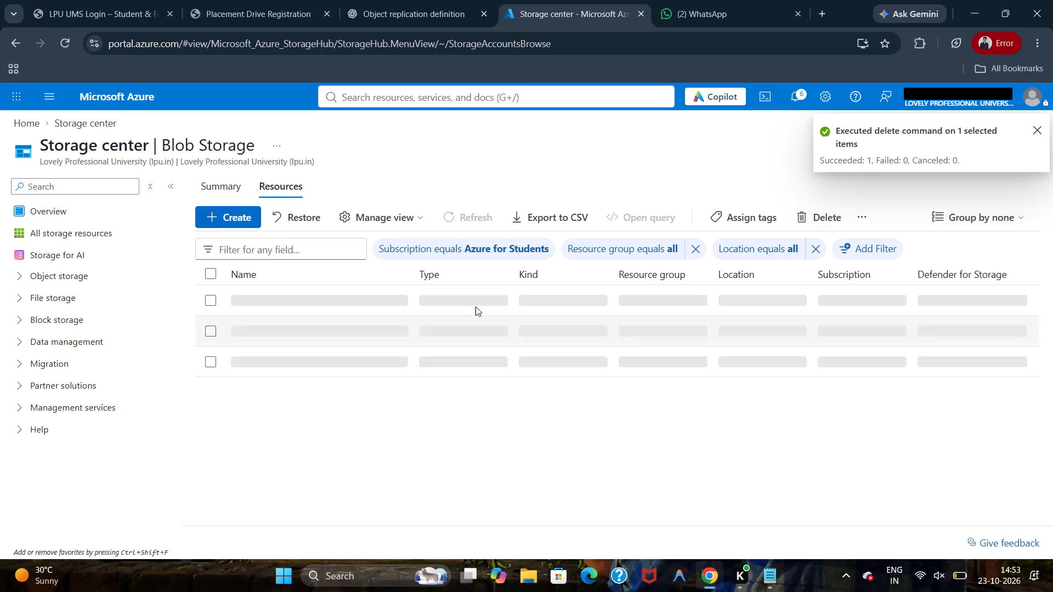
# Start a new storage account in resource group ca1 and name it source155.
pyautogui.click(240, 224)
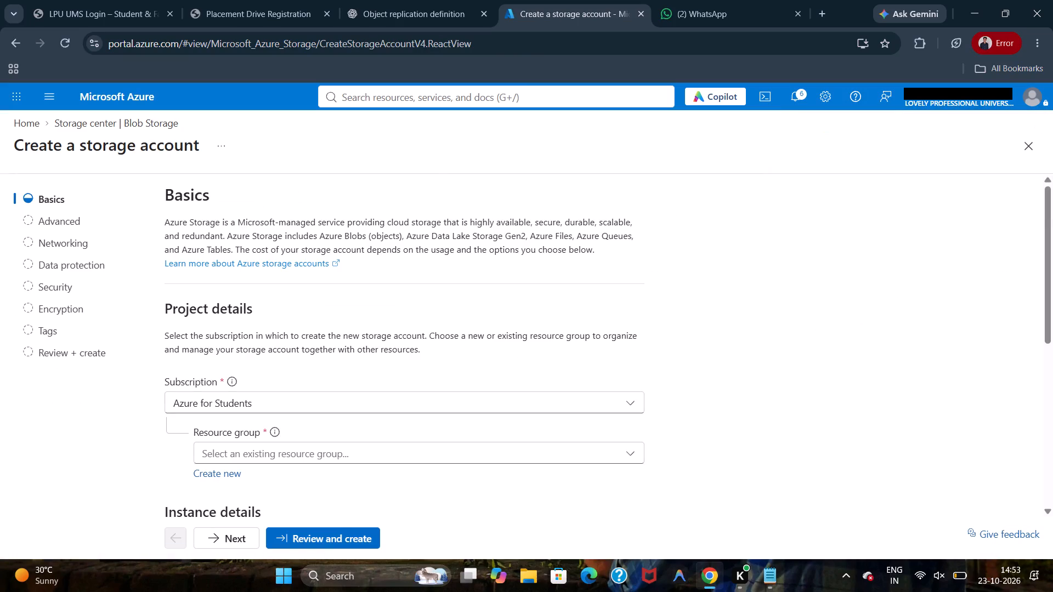
pyautogui.click(318, 453)
pyautogui.click(248, 316)
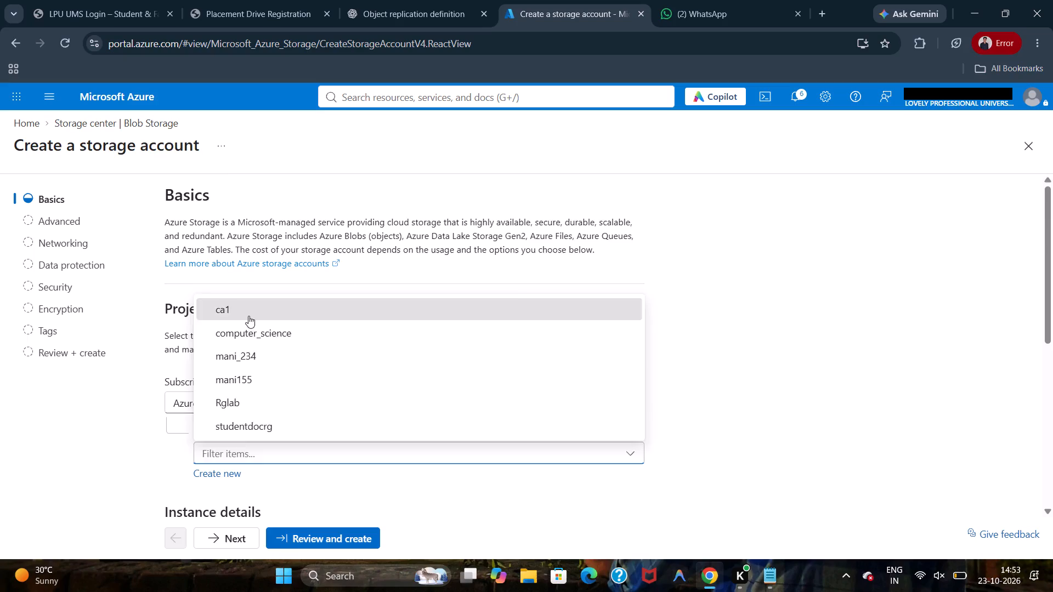
pyautogui.scroll(-3, 248, 316)
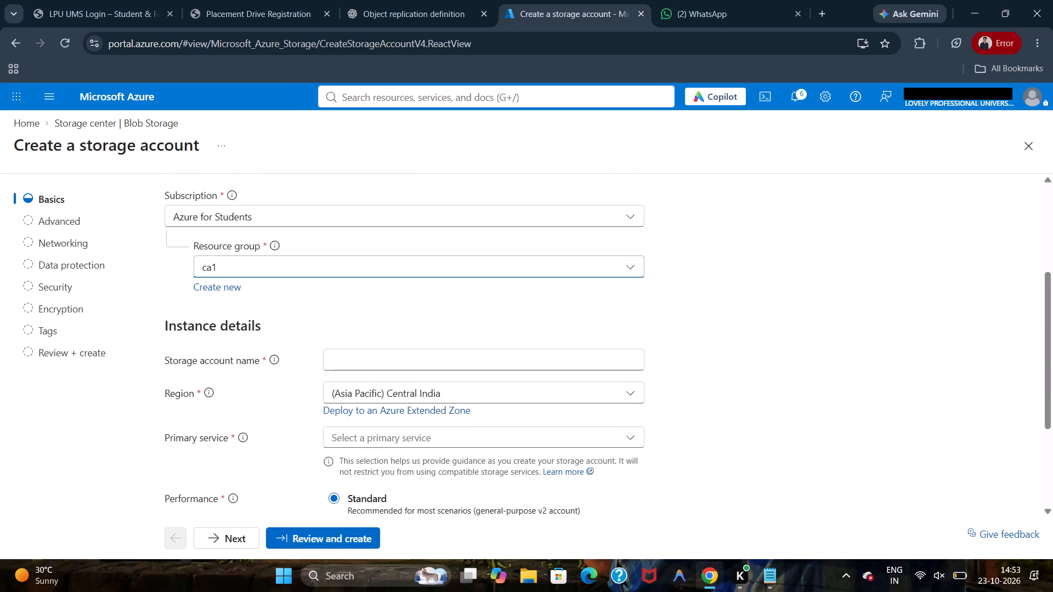
pyautogui.click(358, 357)
pyautogui.write('source')
pyautogui.write('155')
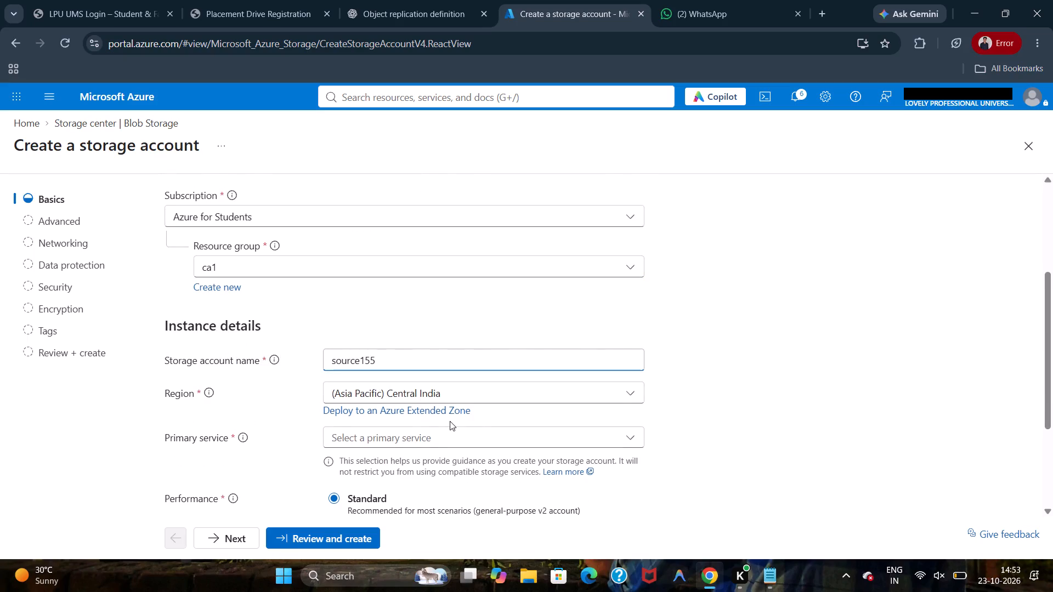
# Set the region of source155 to (Asia Pacific) East Asia and its primary service to Azure Blob Storage or Azure Data Lake Storage.
pyautogui.click(471, 396)
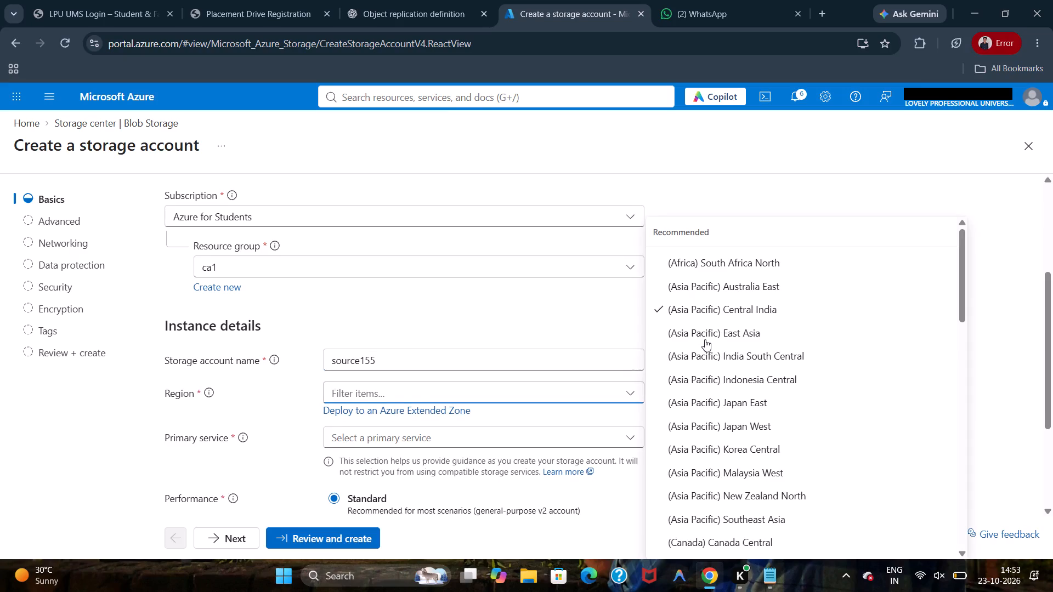
pyautogui.click(704, 338)
pyautogui.click(625, 440)
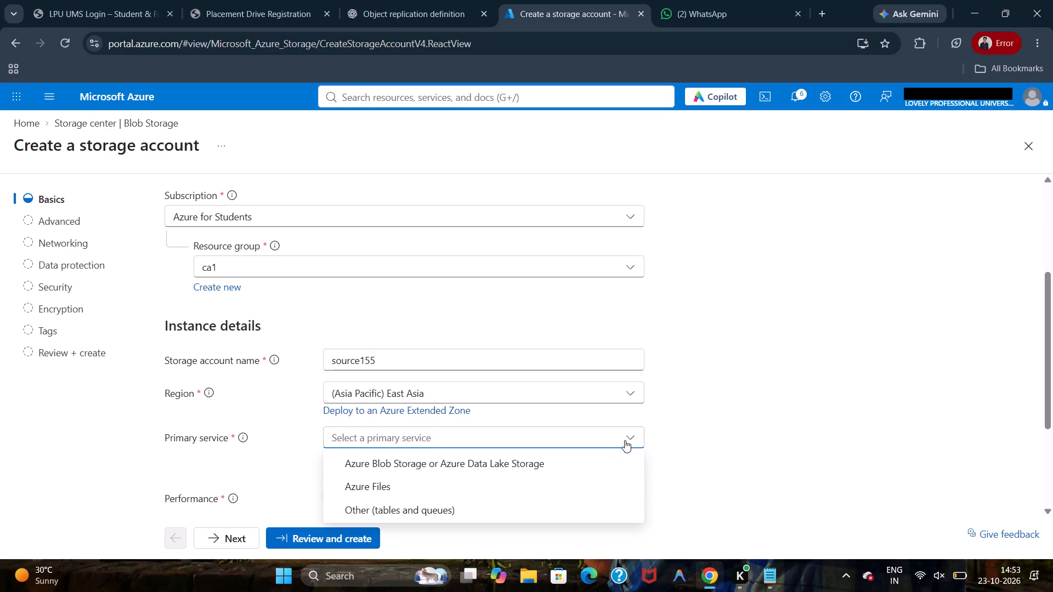
pyautogui.click(553, 467)
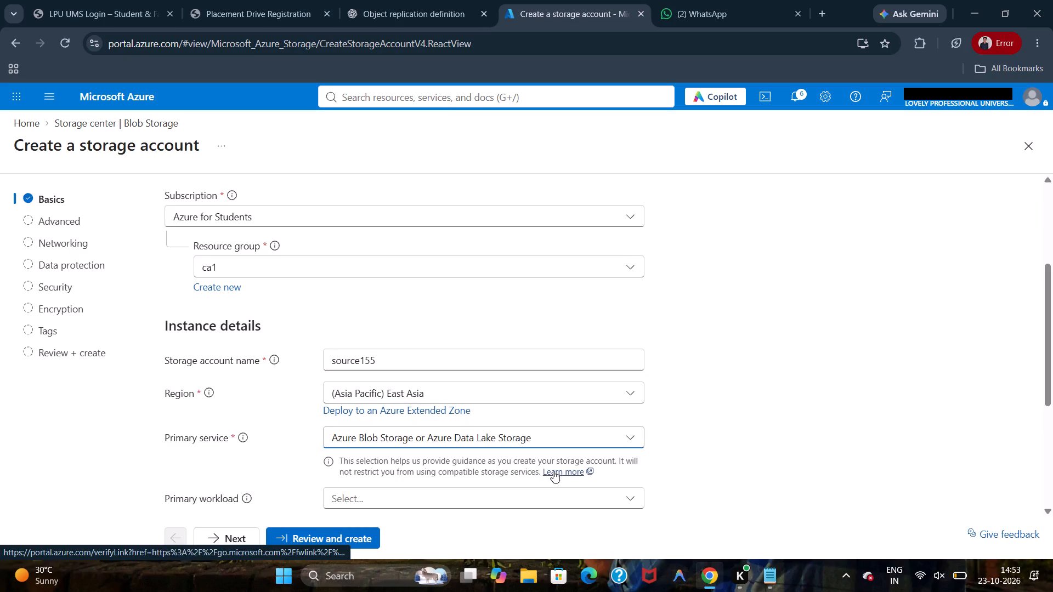
# Set the primary workload of source155 to General purpose and its redundancy to Locally redundant storage (LRS).
pyautogui.click(562, 502)
pyautogui.click(564, 462)
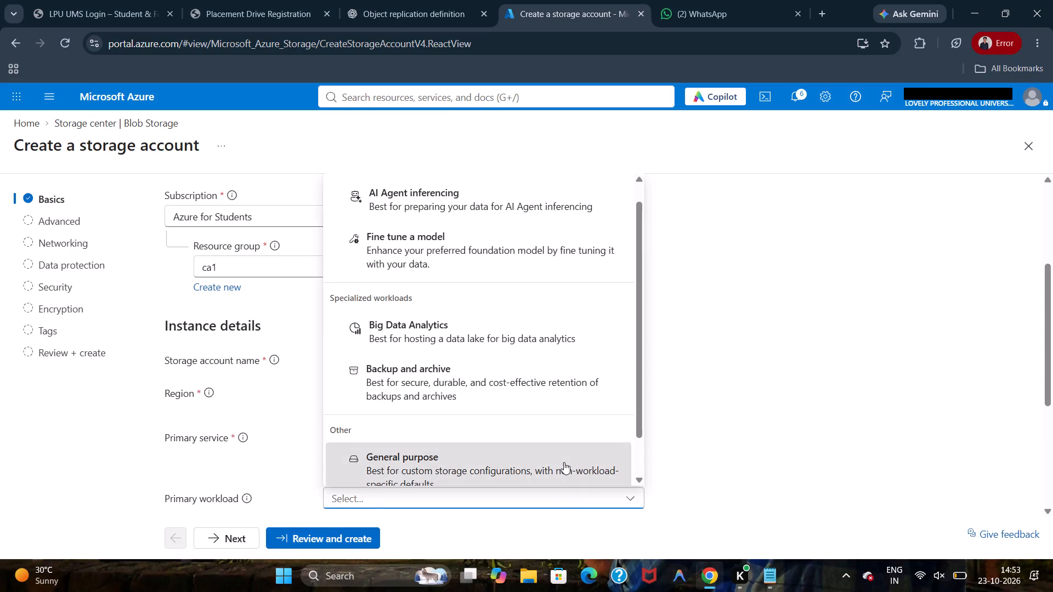
pyautogui.scroll(-4, 564, 462)
pyautogui.scroll(-5, 386, 388)
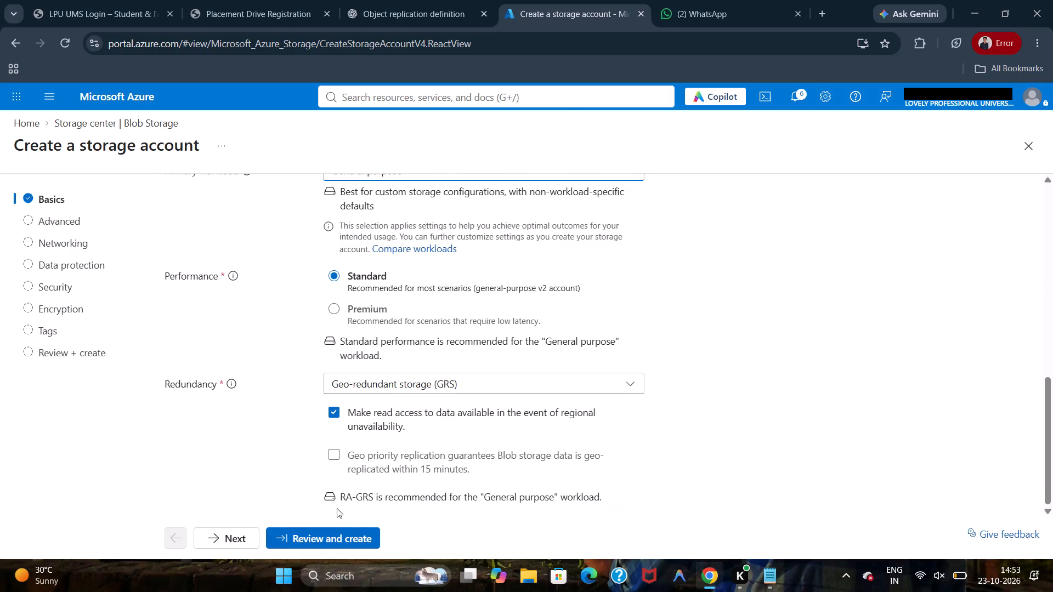
pyautogui.click(441, 385)
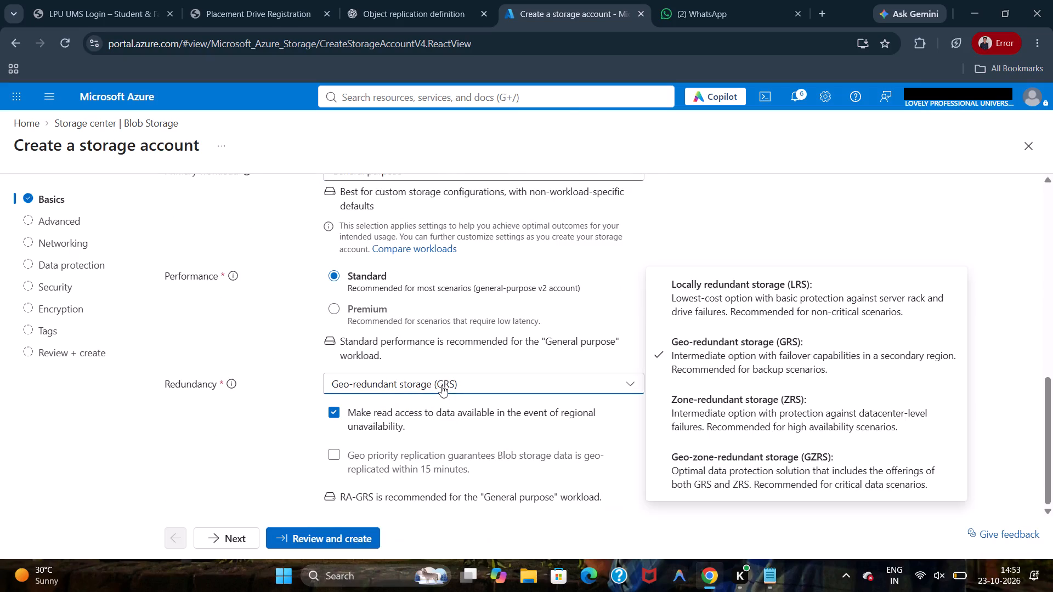
pyautogui.click(698, 291)
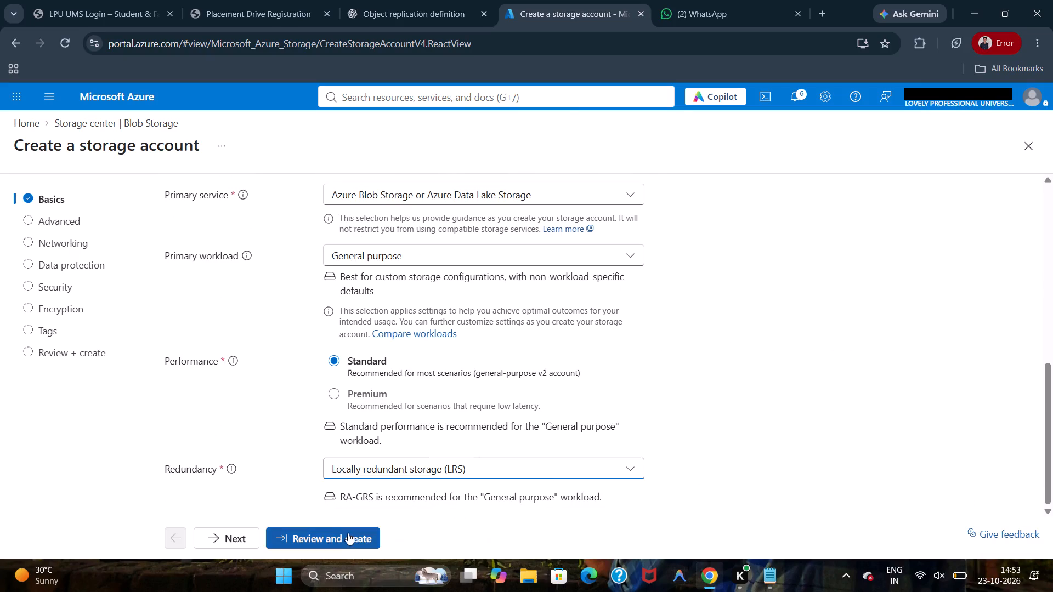
# Submit the source155 configuration for review and create the storage account.
pyautogui.click(348, 533)
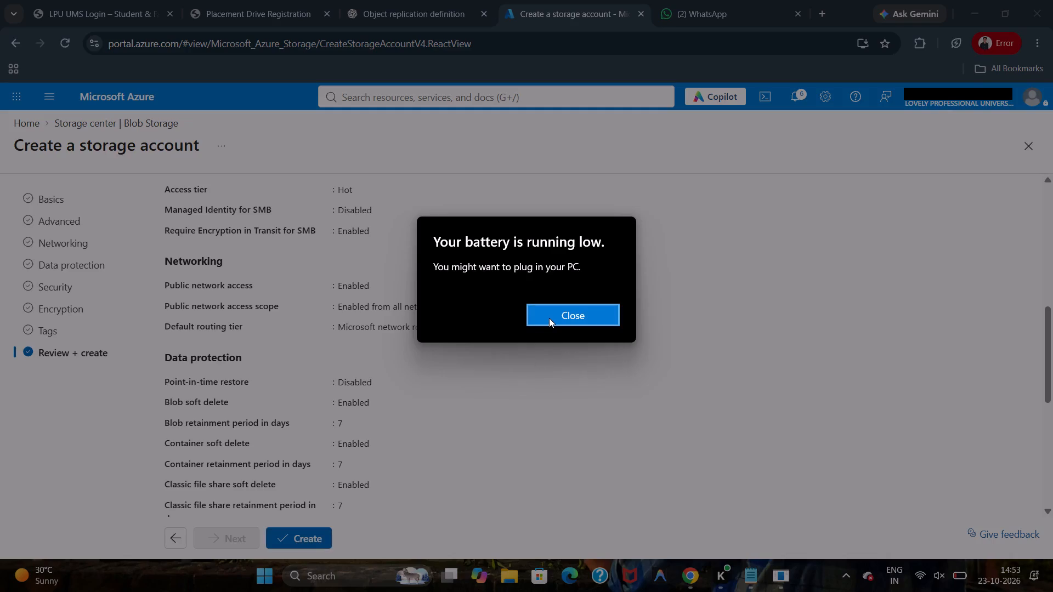
pyautogui.click(570, 320)
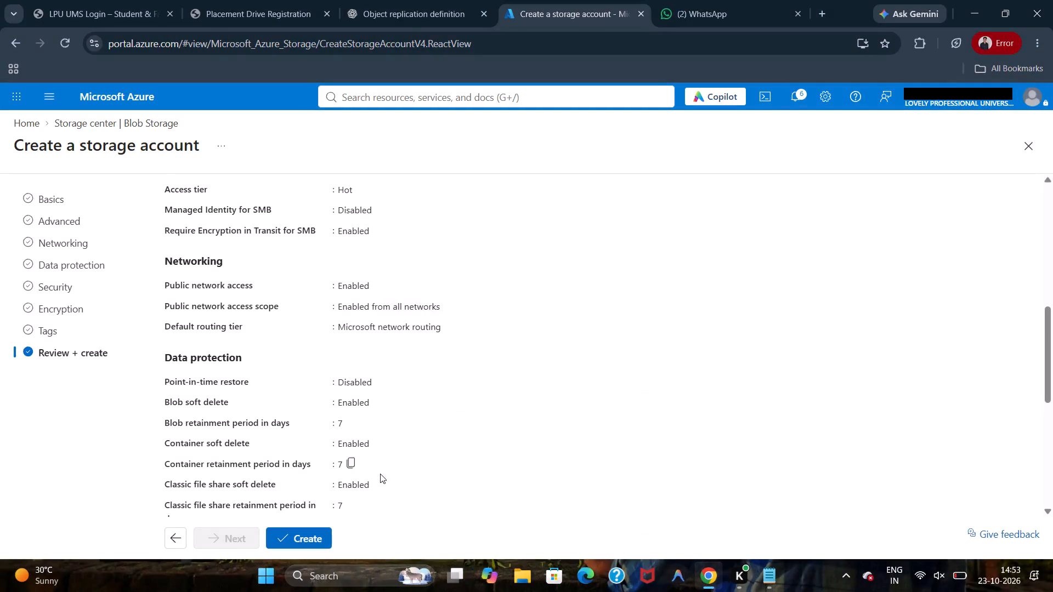
pyautogui.click(312, 532)
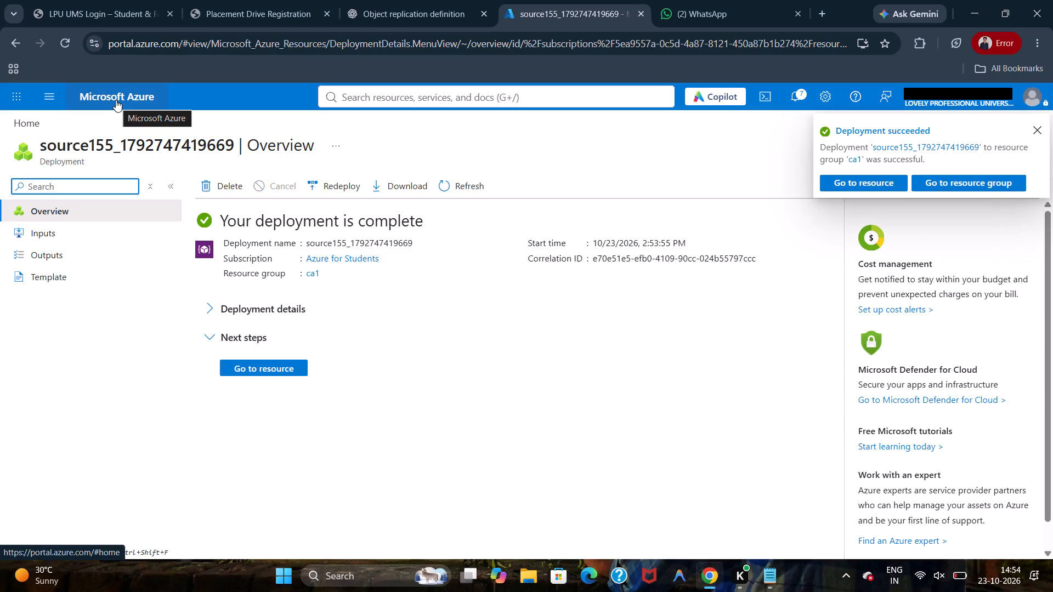
# Return to the storage accounts list, refresh it and open the new source155 account.
pyautogui.click(116, 100)
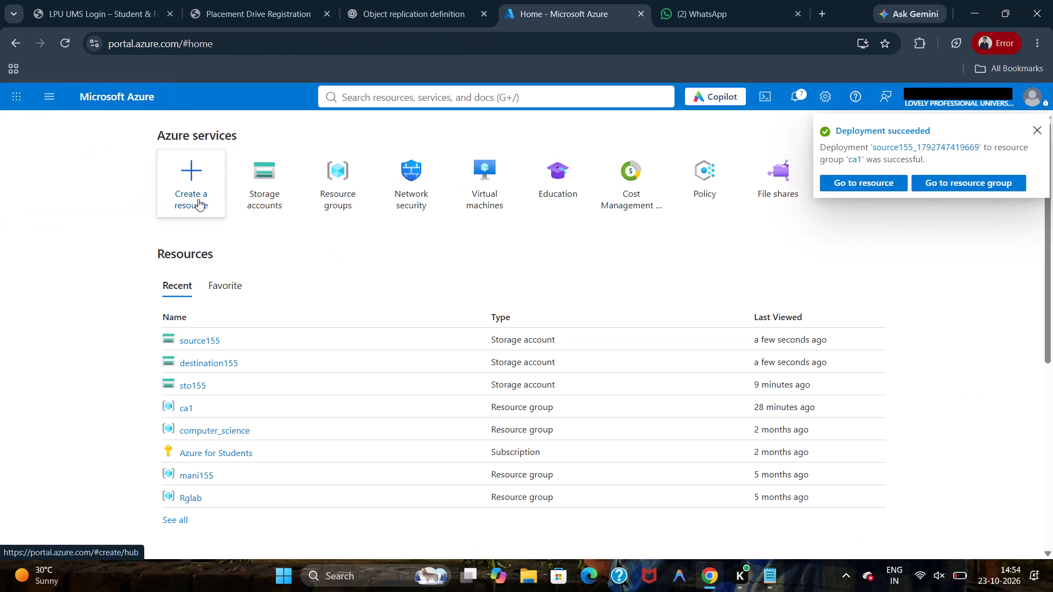
pyautogui.click(265, 197)
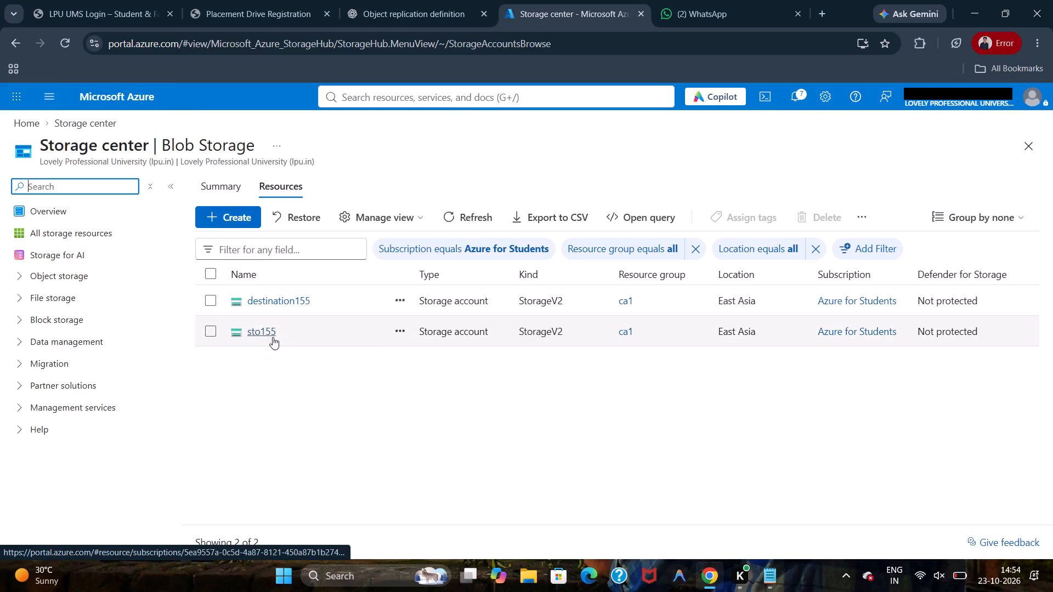
pyautogui.click(461, 222)
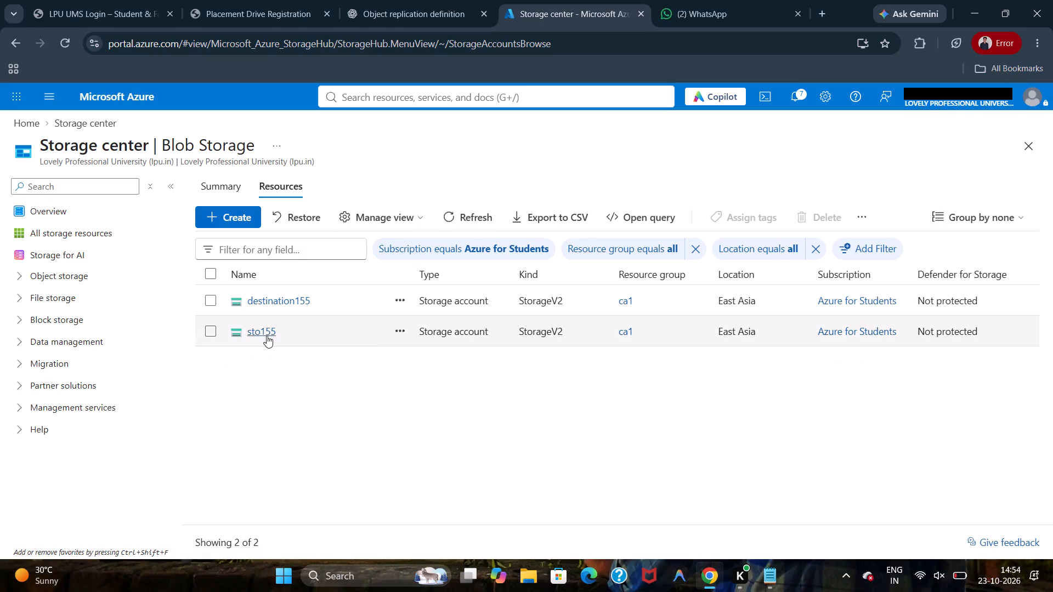
pyautogui.click(468, 214)
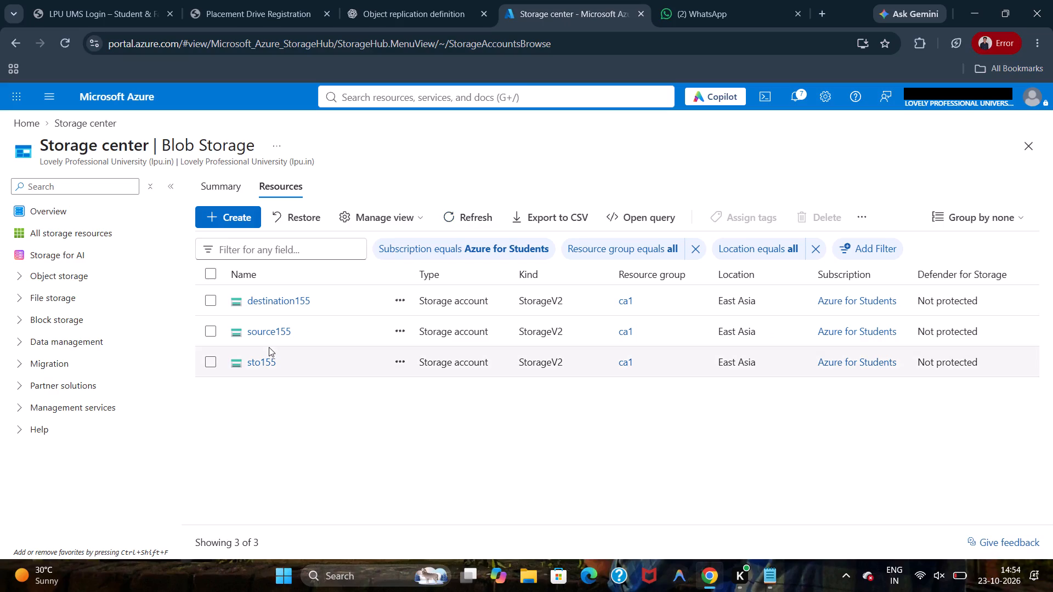
pyautogui.click(256, 327)
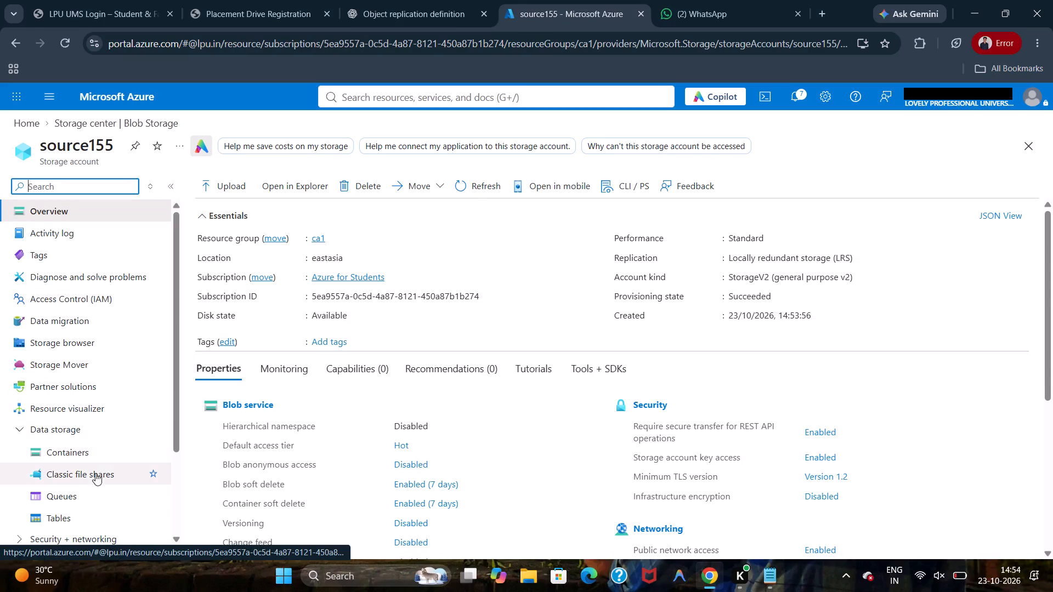
# Open the Data protection settings in the data management section of source155.
pyautogui.scroll(-3, 85, 437)
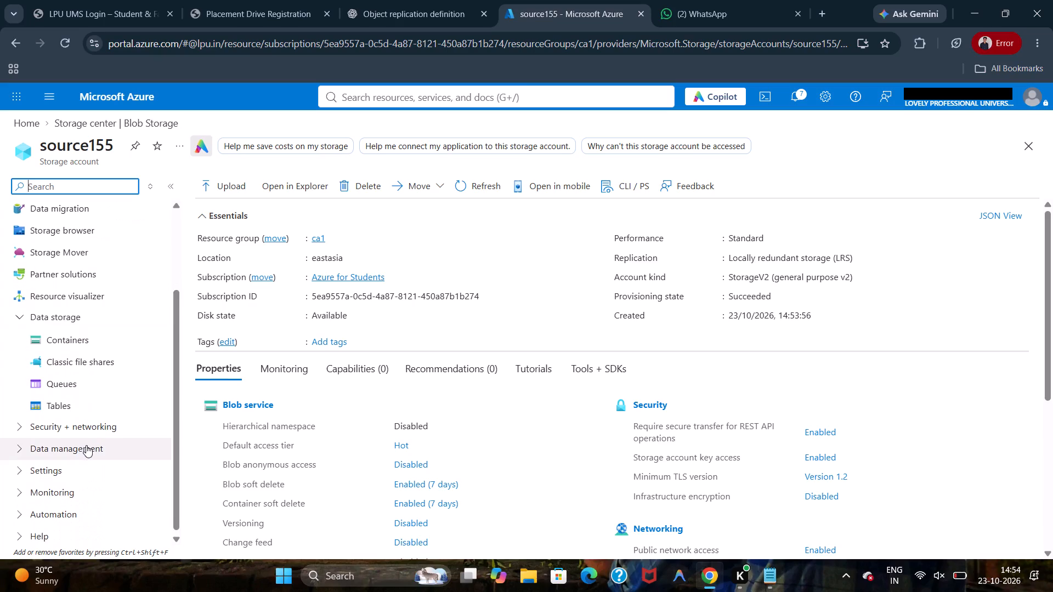
pyautogui.click(86, 445)
pyautogui.scroll(-2, 86, 445)
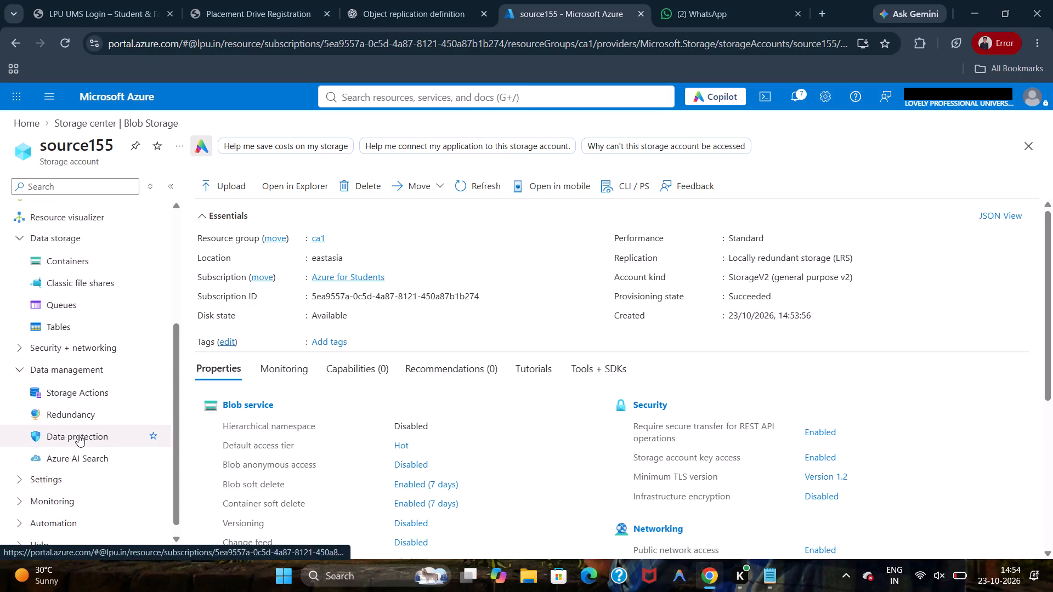
pyautogui.click(78, 435)
pyautogui.scroll(-2, 78, 435)
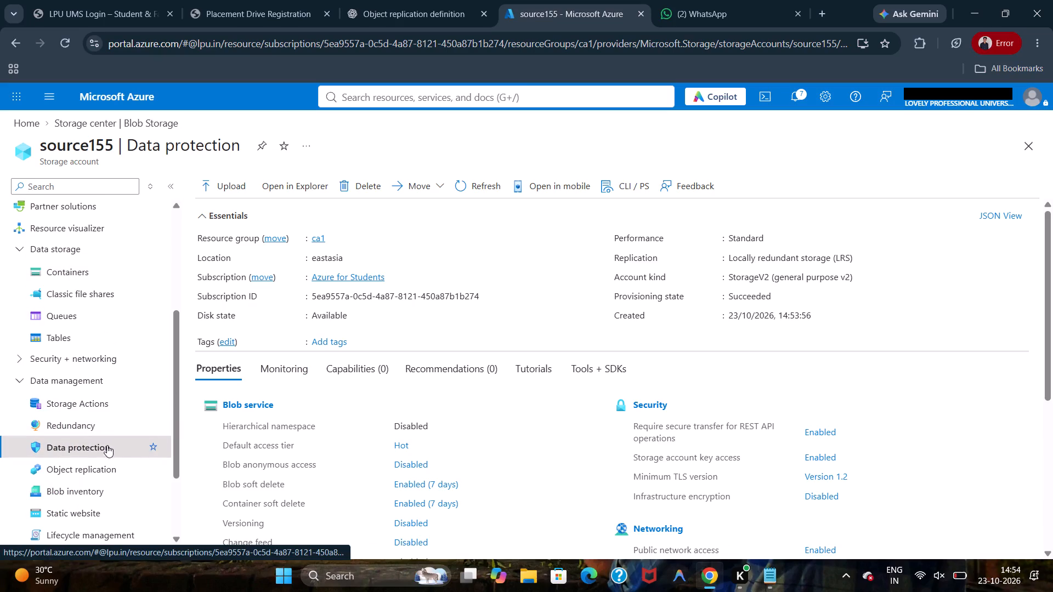
pyautogui.click(96, 445)
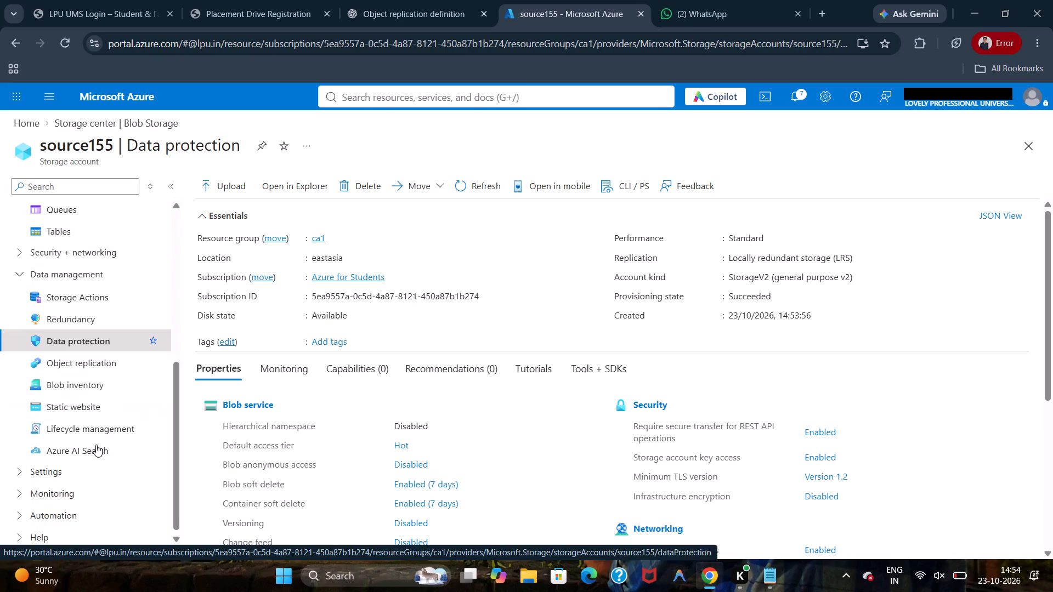
# Enable versioning for blobs in source155's data protection settings, keeping all versions, and save the change.
pyautogui.click(93, 332)
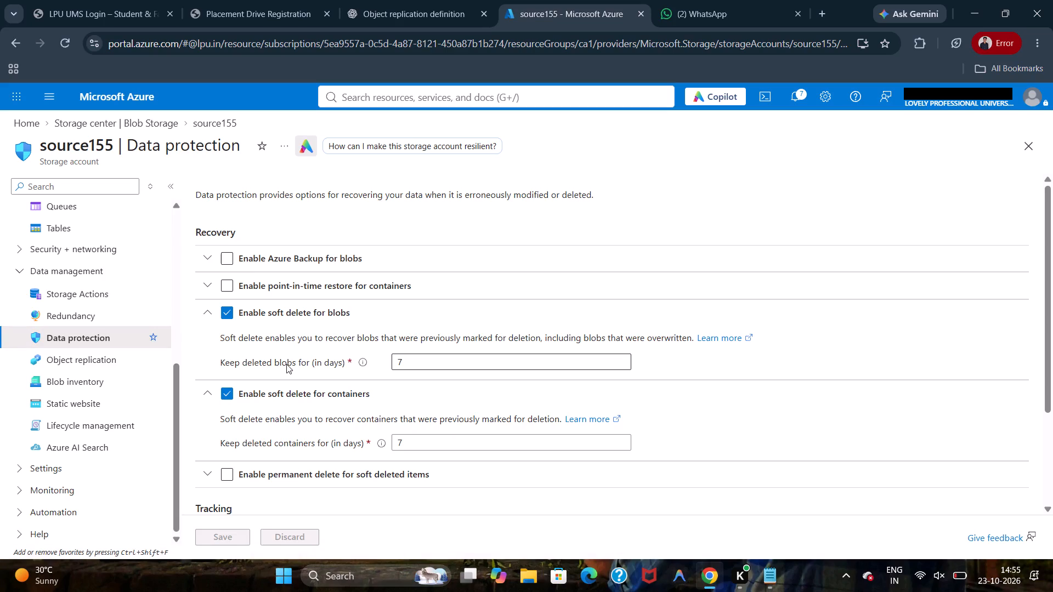
pyautogui.scroll(-6, 286, 364)
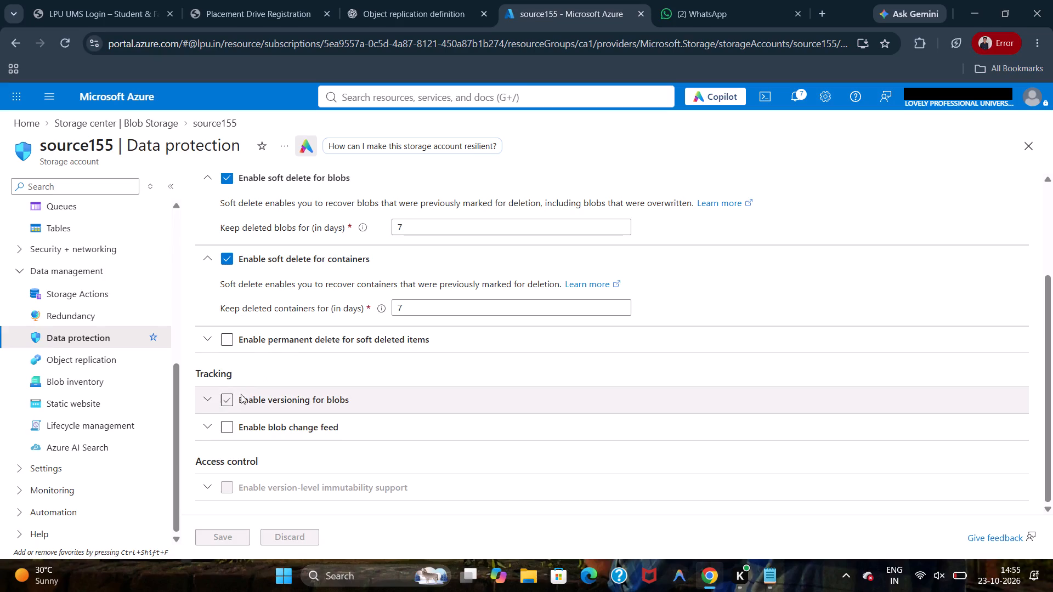
pyautogui.click(224, 400)
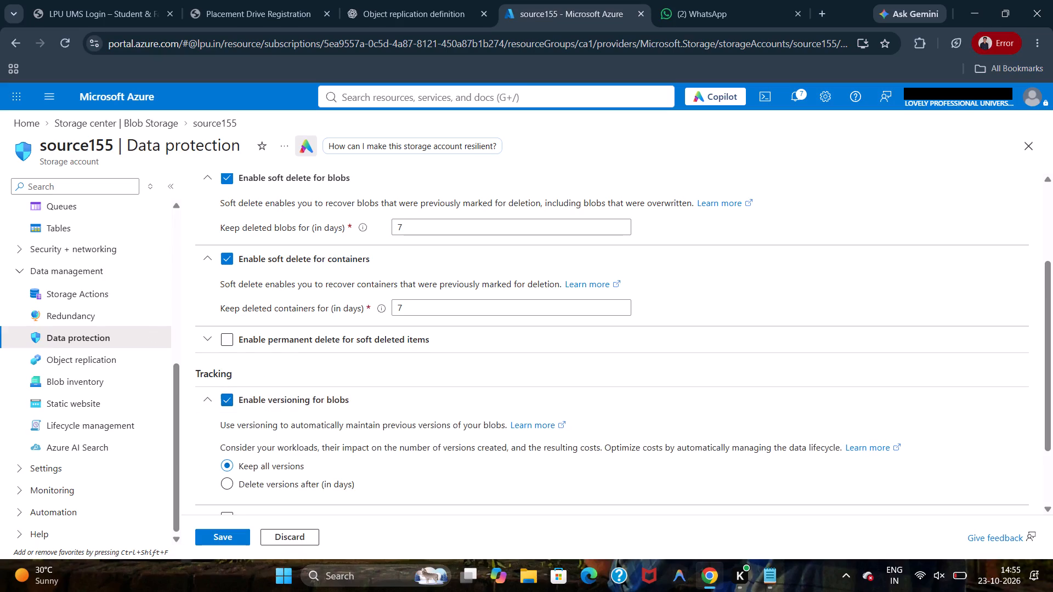
pyautogui.scroll(-1, 359, 371)
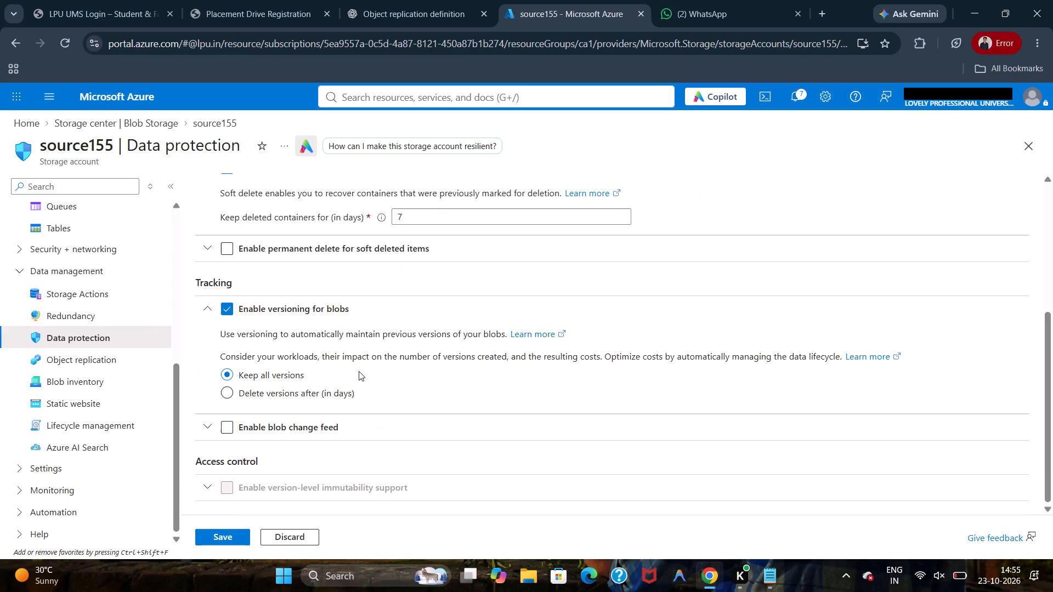
pyautogui.scroll(-2, 359, 371)
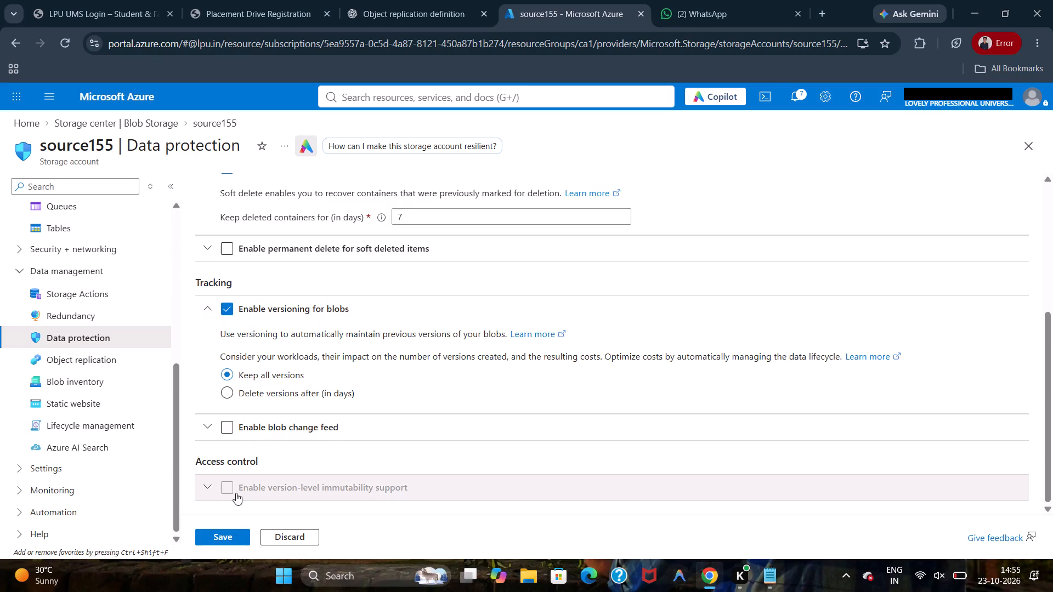
pyautogui.click(227, 537)
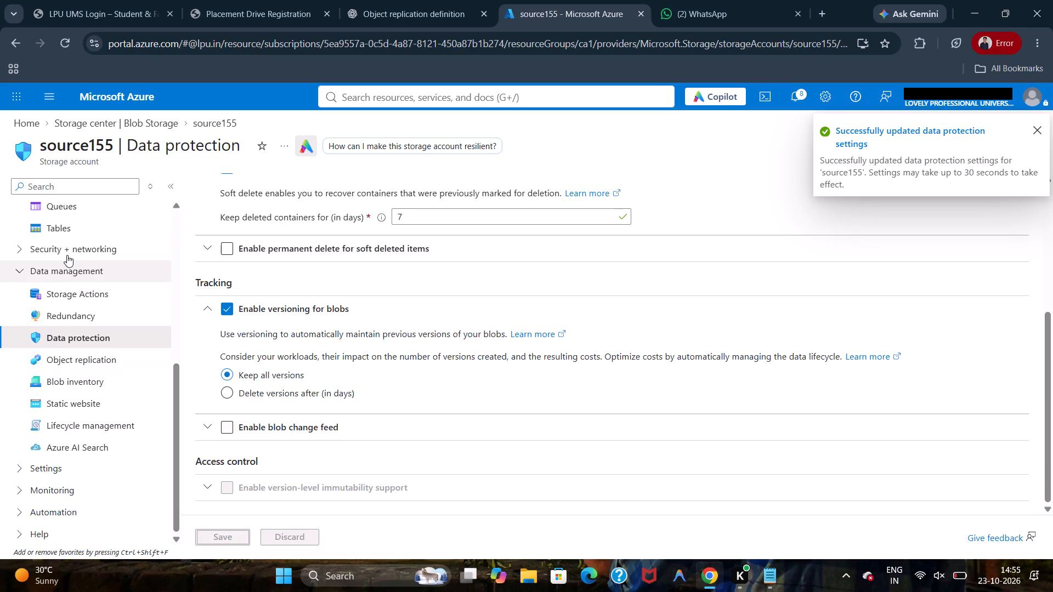
# Go back to the storage accounts list and open the Data protection settings of destination155.
pyautogui.click(123, 101)
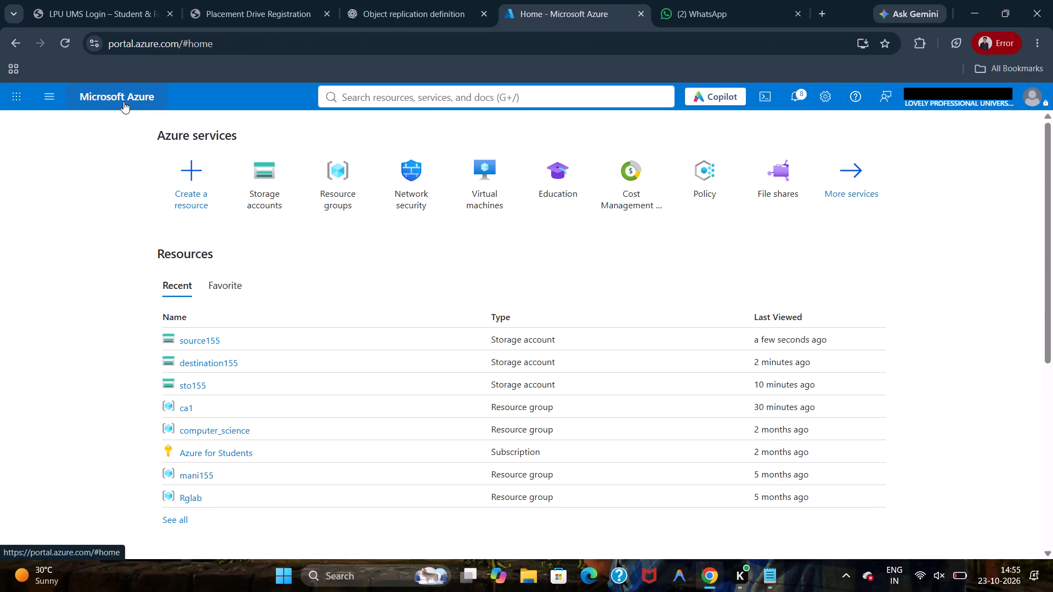
pyautogui.click(257, 197)
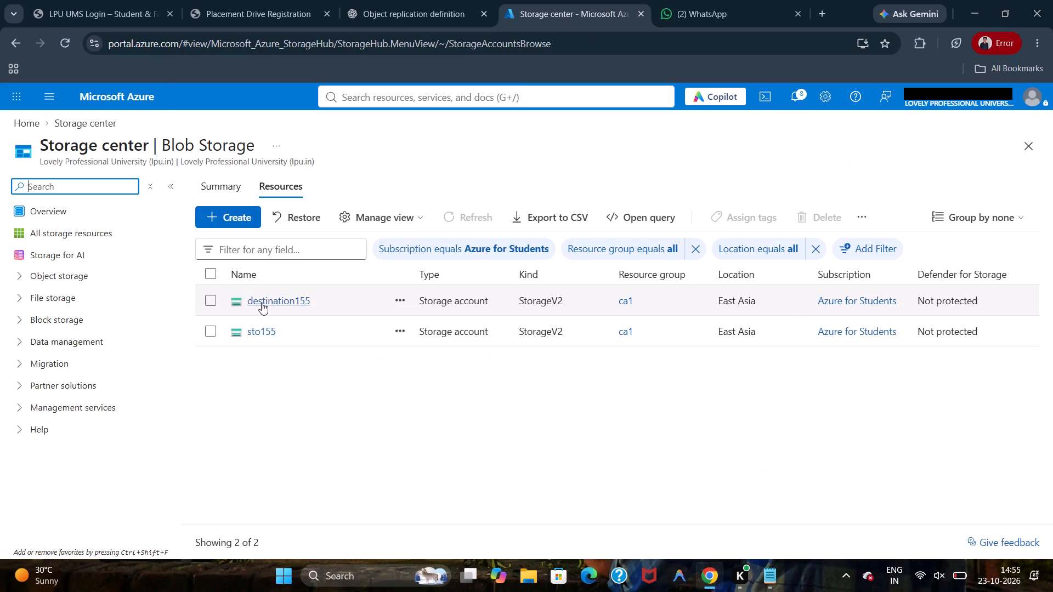
pyautogui.click(262, 303)
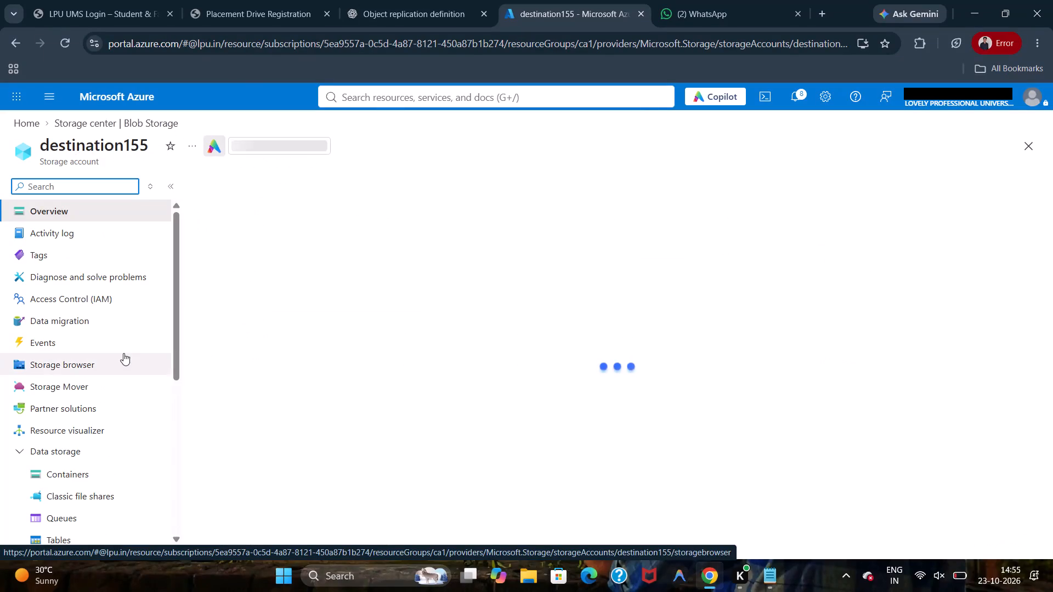
pyautogui.scroll(-1, 106, 436)
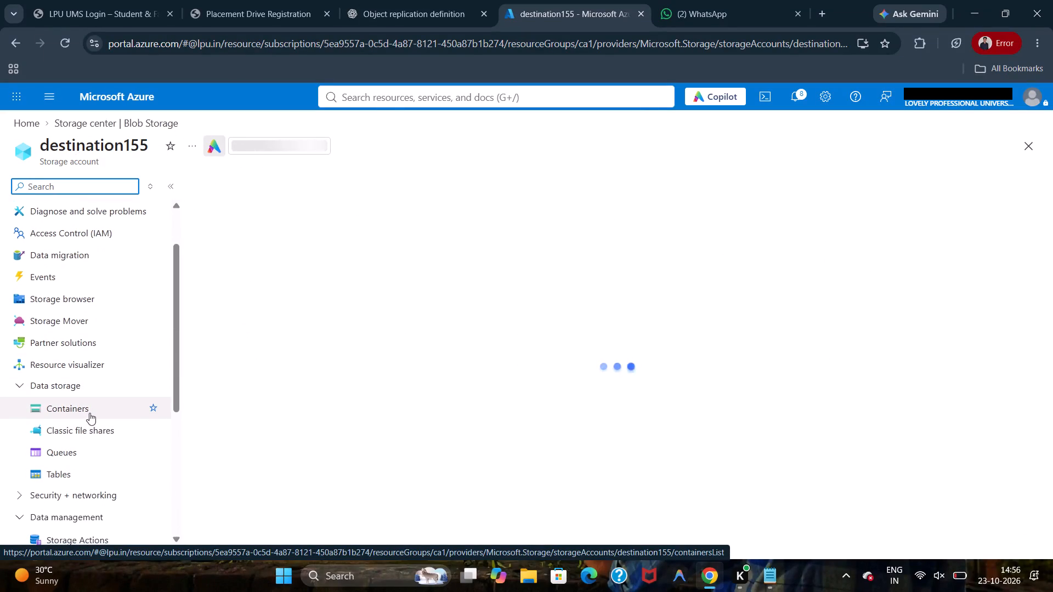
pyautogui.scroll(-2, 85, 400)
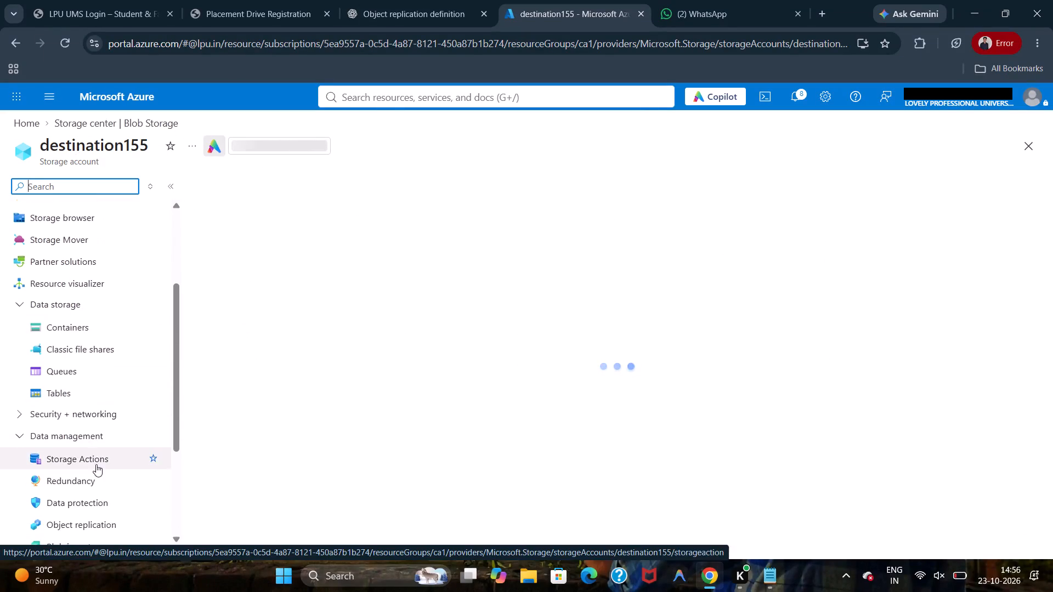
pyautogui.click(98, 498)
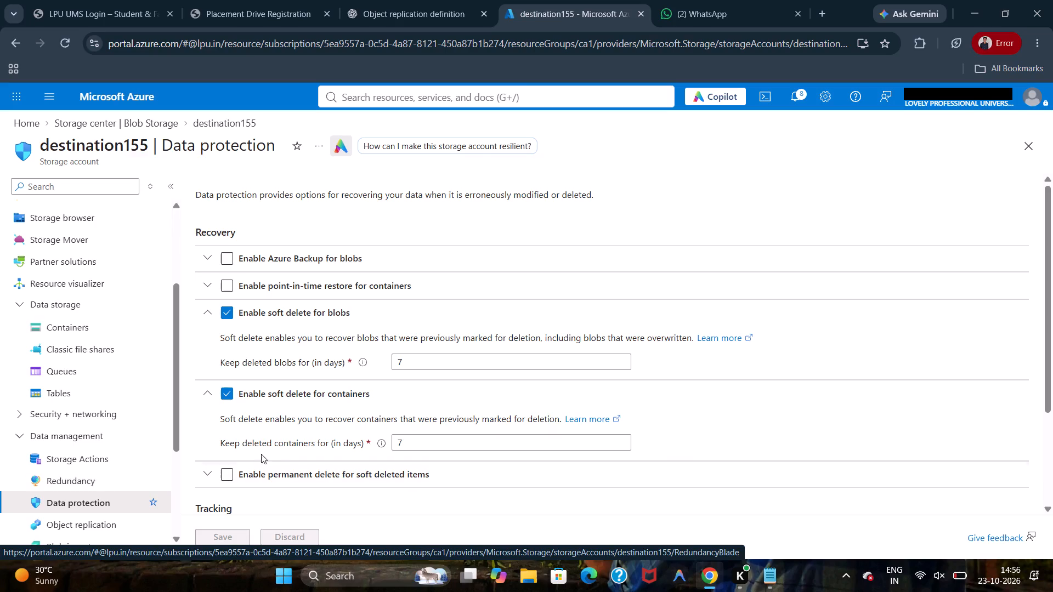
# Enable versioning for blobs on destination155, keeping all versions, and save the data protection settings.
pyautogui.scroll(-3, 276, 390)
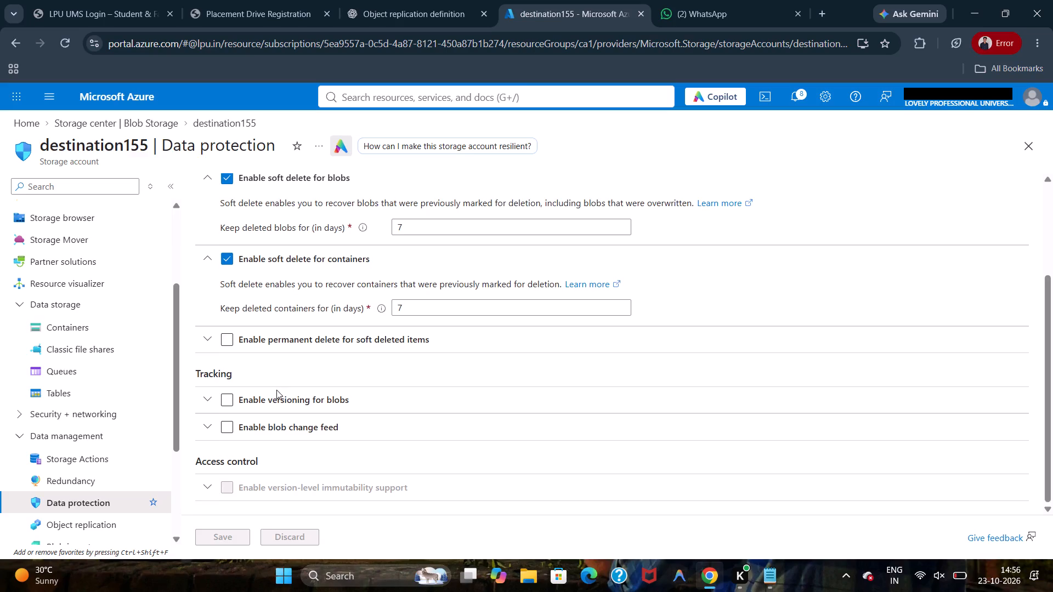
pyautogui.scroll(-1, 276, 390)
pyautogui.click(229, 406)
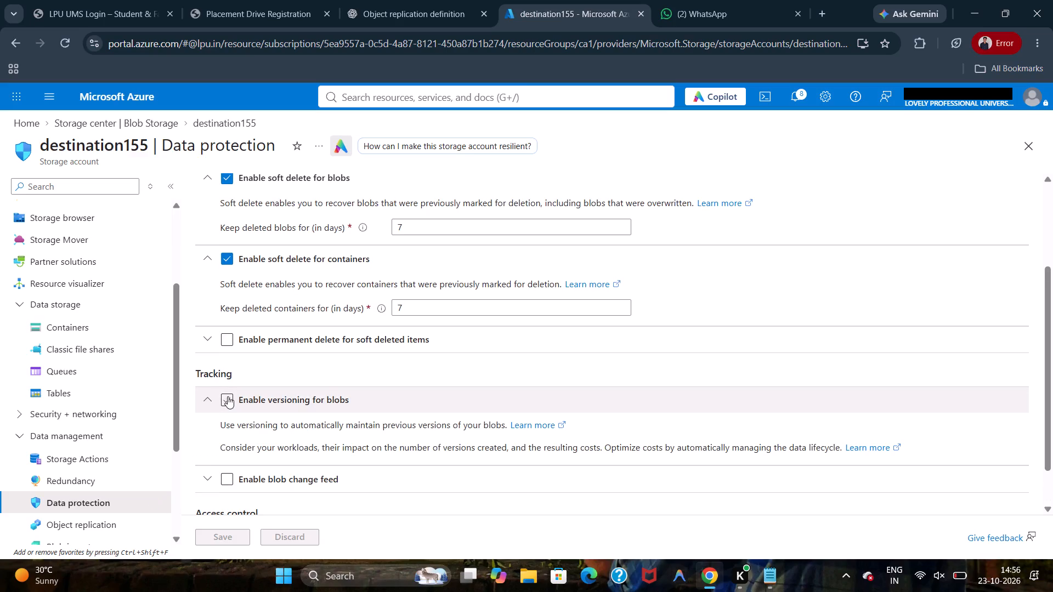
pyautogui.click(228, 396)
pyautogui.click(228, 535)
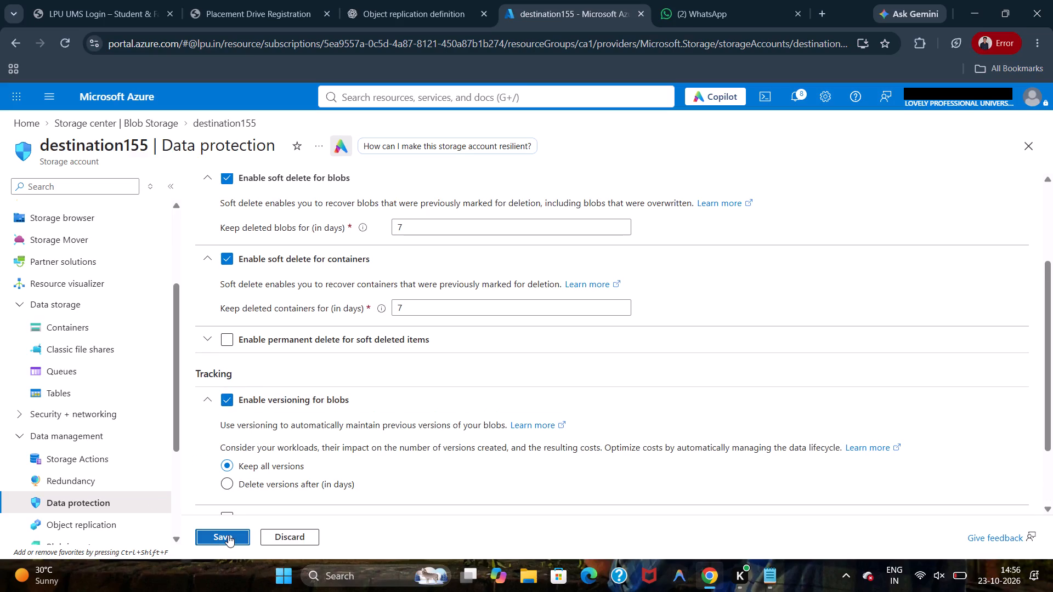
pyautogui.click(228, 535)
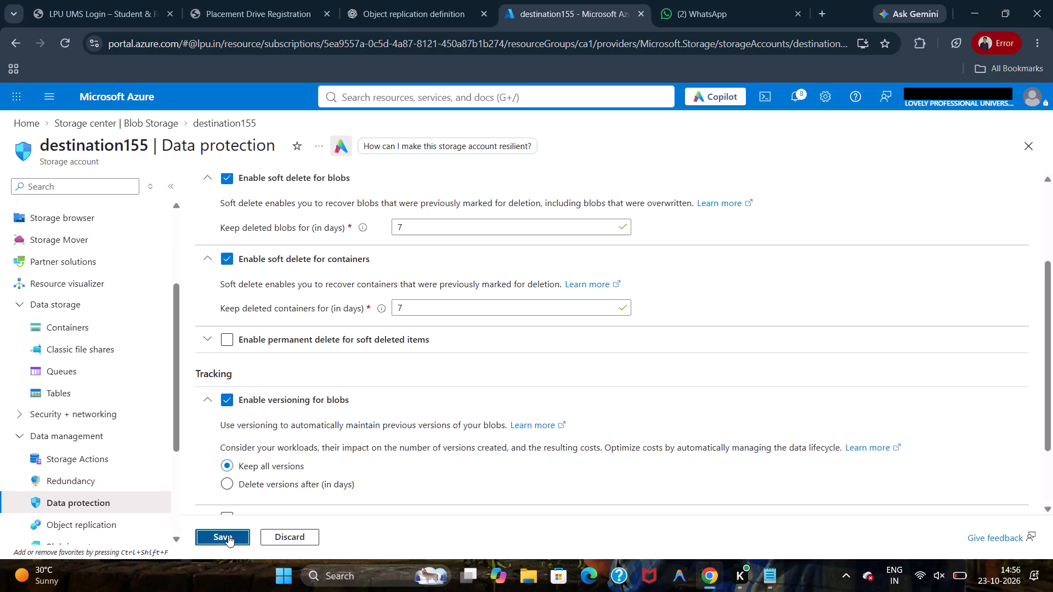
pyautogui.click(228, 535)
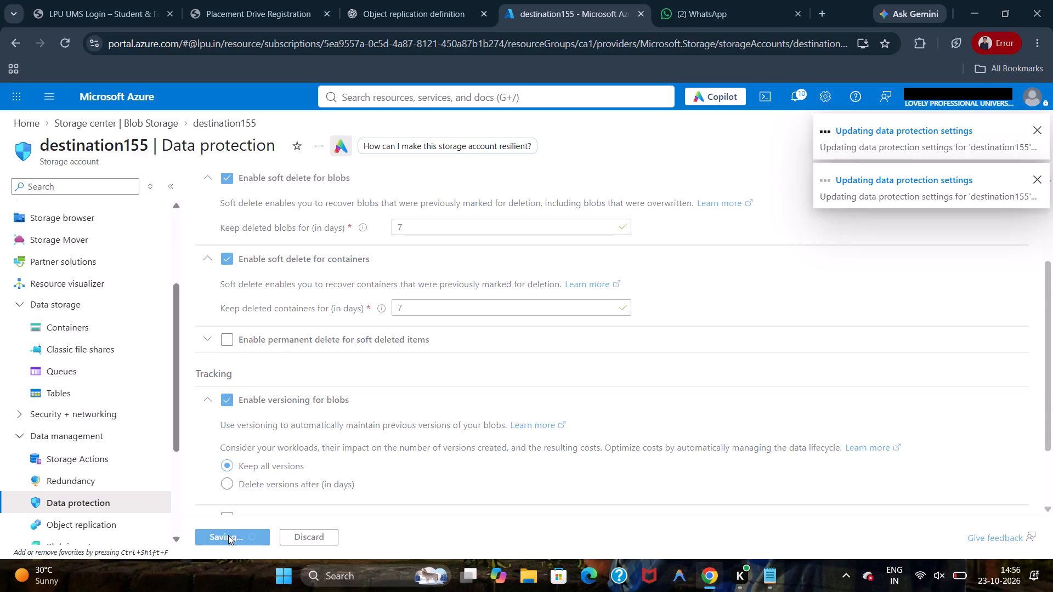
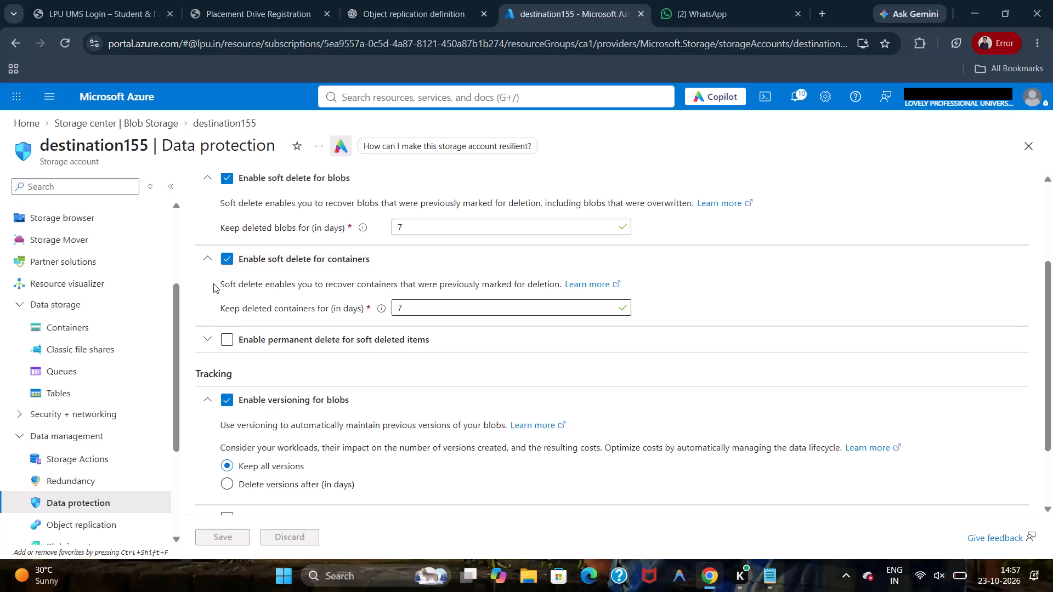
# Create a private blob container named con155 in storage account source155.
pyautogui.click(111, 99)
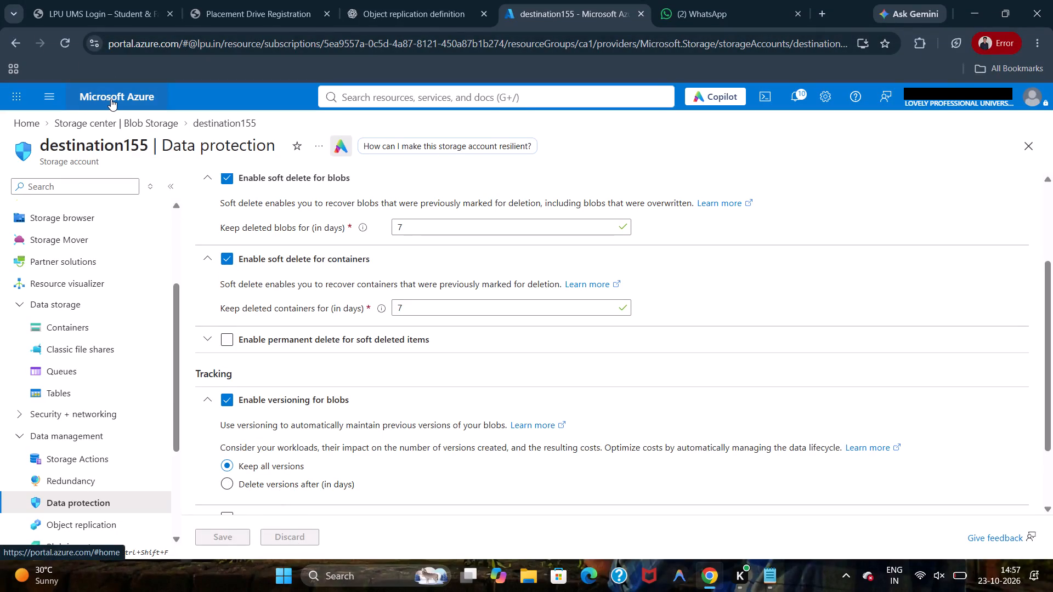
pyautogui.click(281, 184)
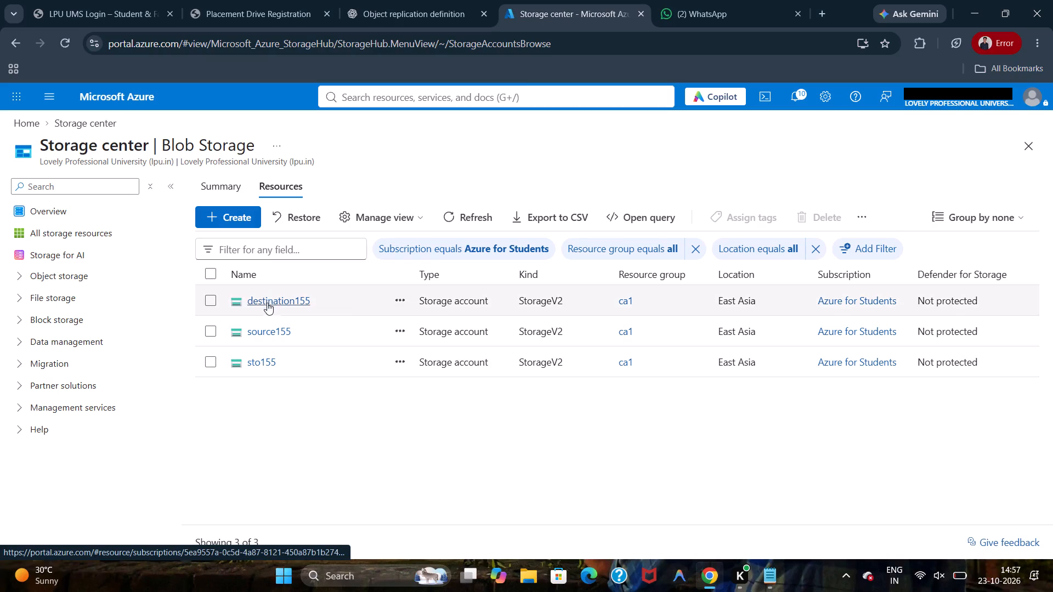
pyautogui.click(267, 335)
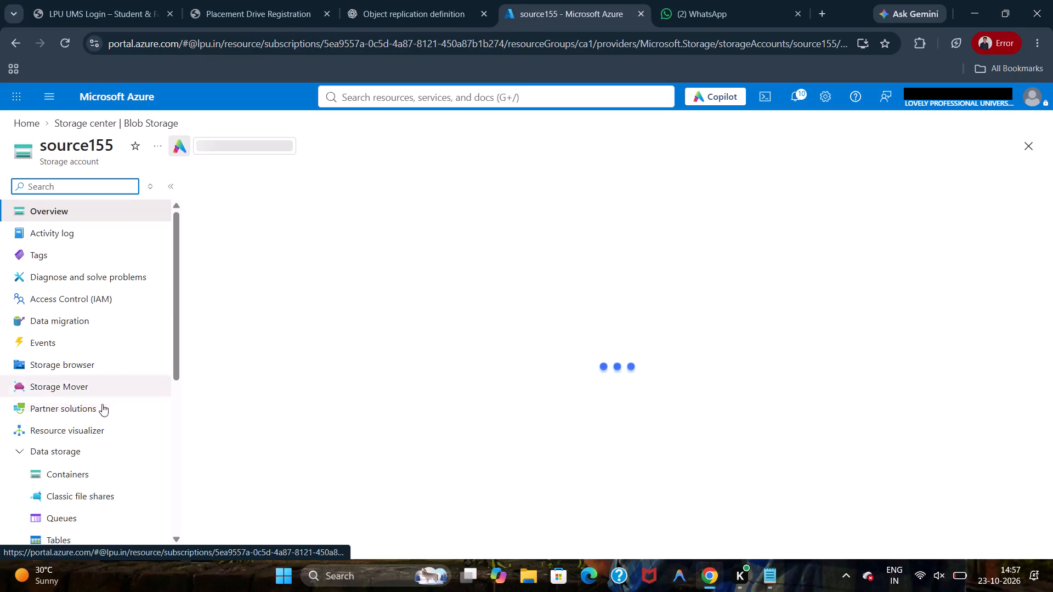
pyautogui.click(82, 470)
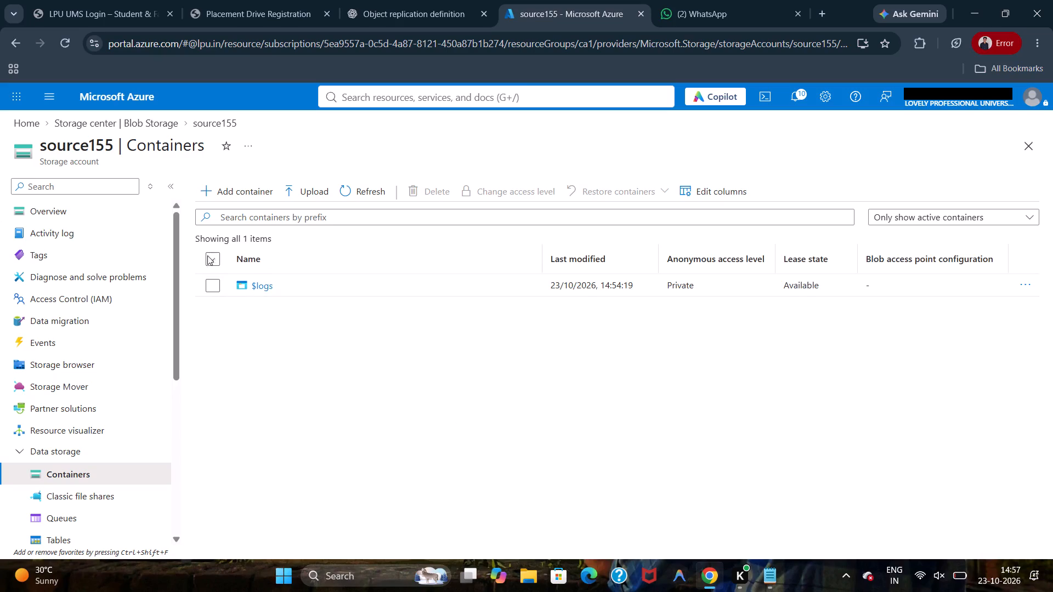
pyautogui.click(224, 195)
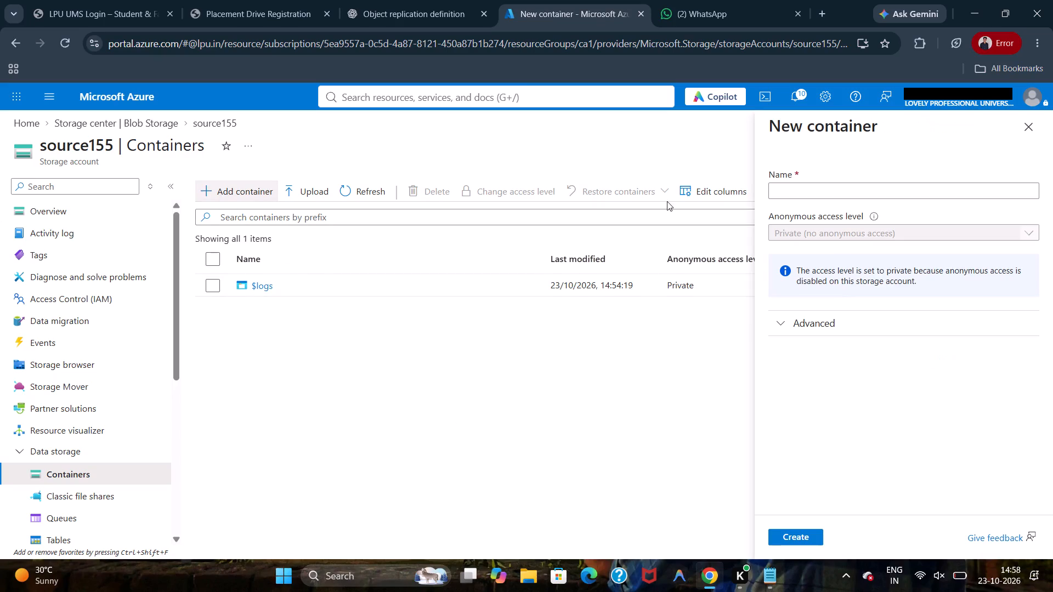
pyautogui.write('con155')
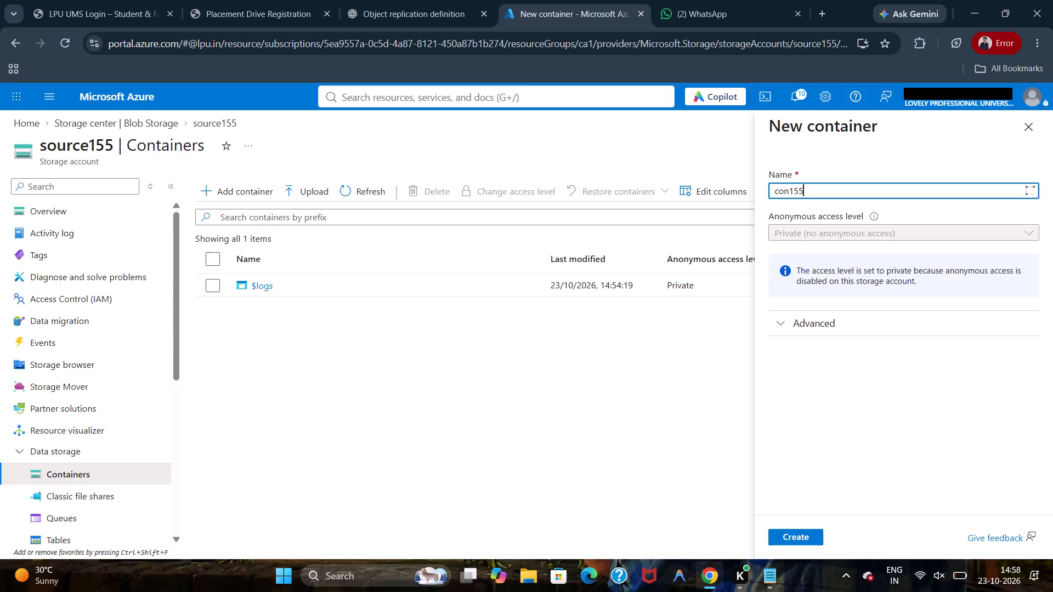
pyautogui.click(814, 536)
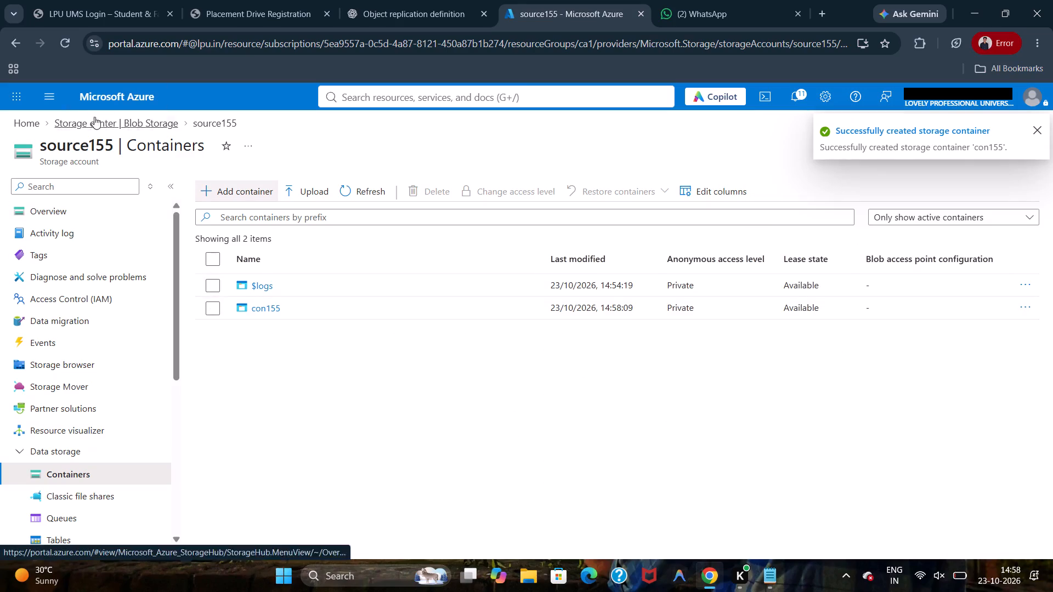
# Return to the storage accounts list and reopen source155.
pyautogui.click(96, 100)
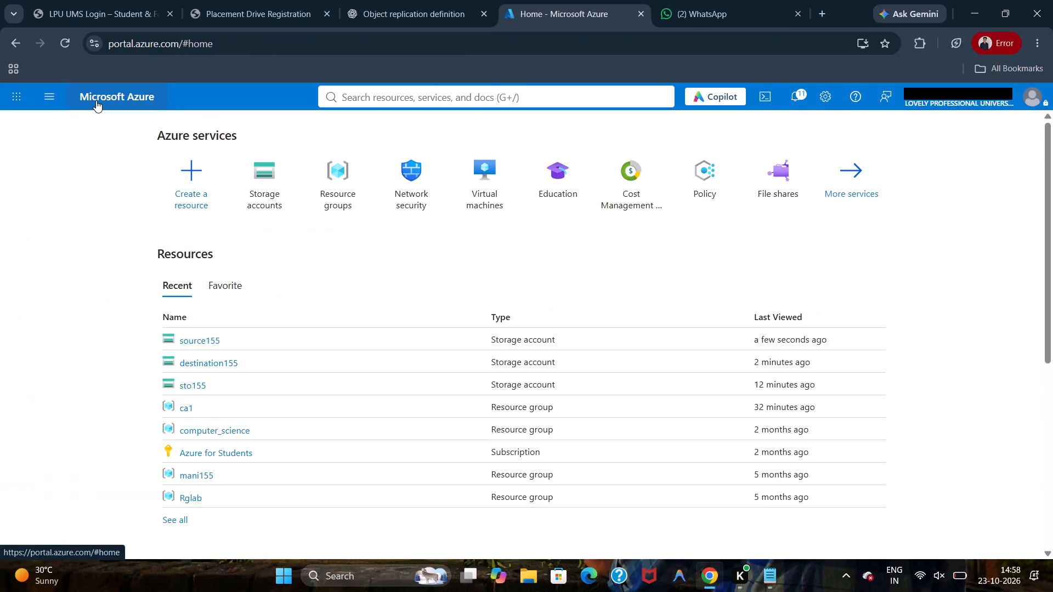
pyautogui.click(263, 180)
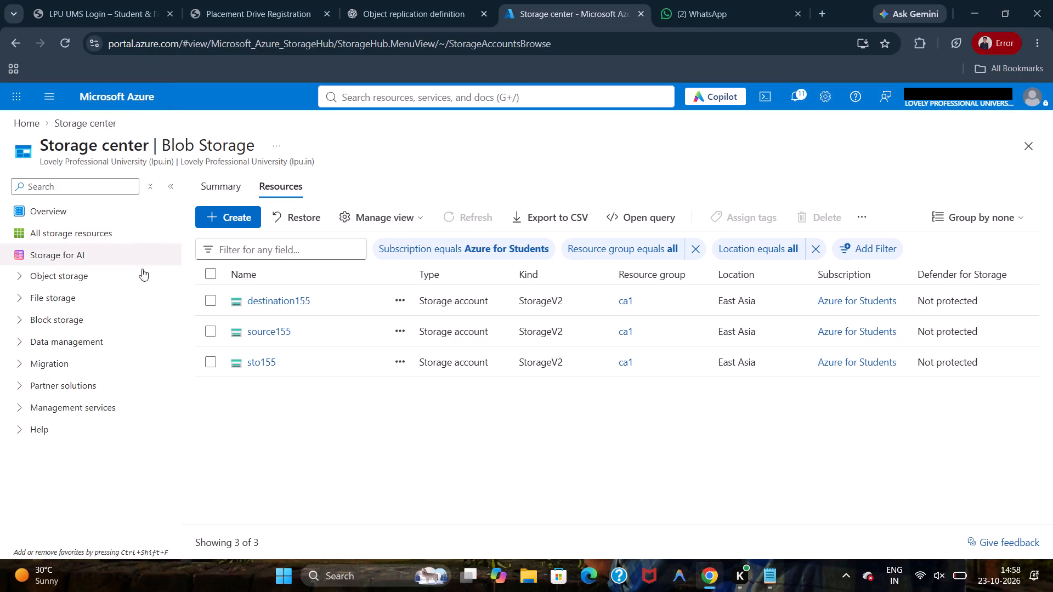
pyautogui.click(256, 334)
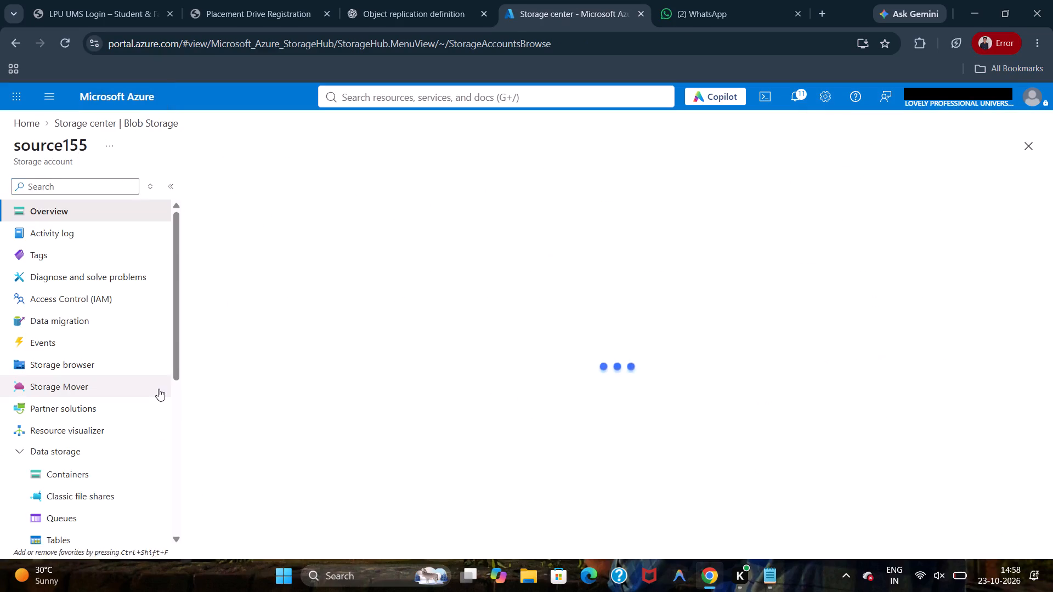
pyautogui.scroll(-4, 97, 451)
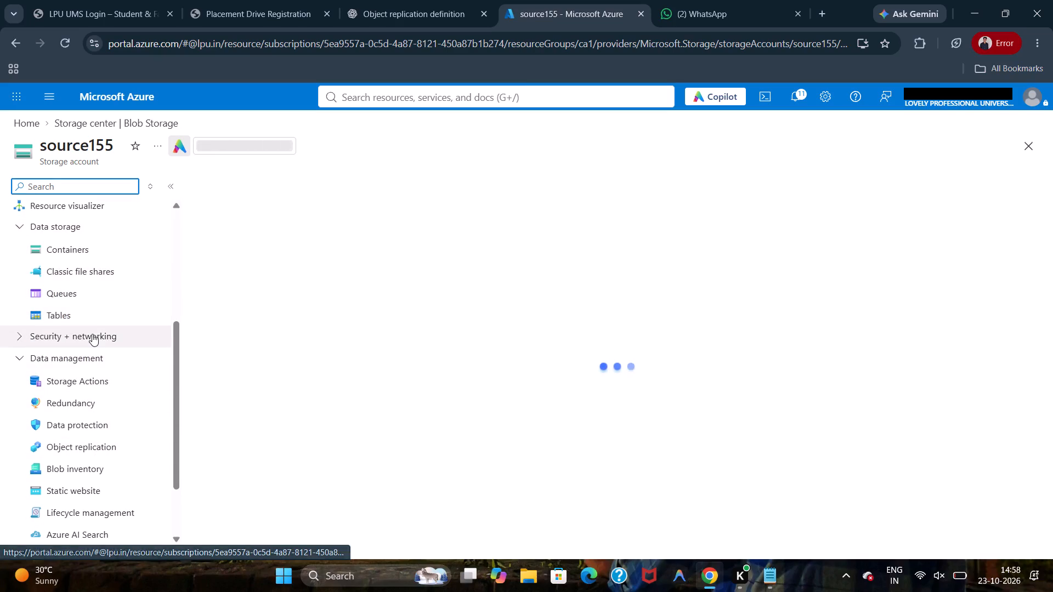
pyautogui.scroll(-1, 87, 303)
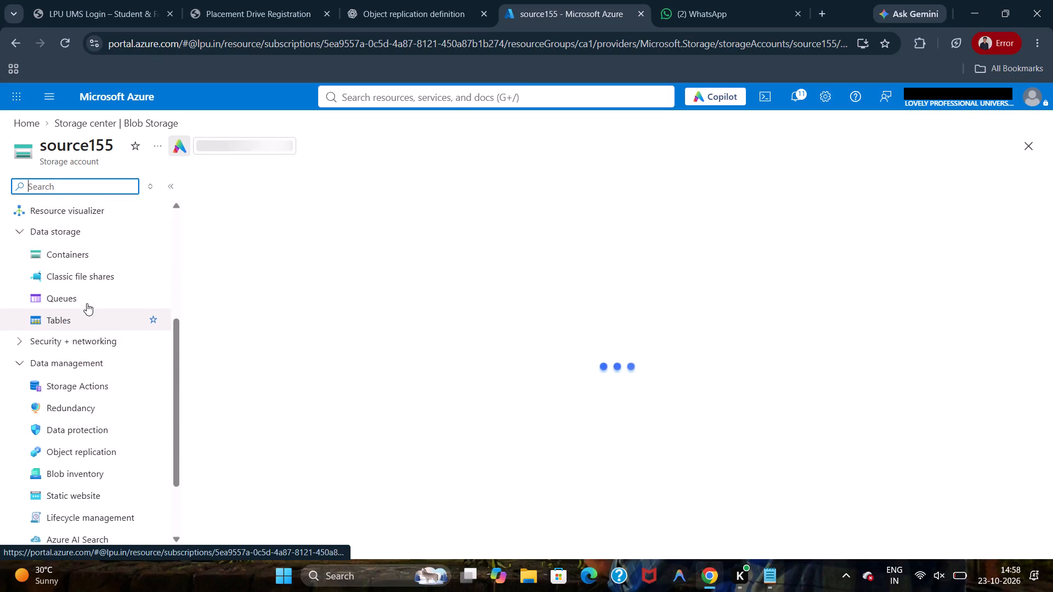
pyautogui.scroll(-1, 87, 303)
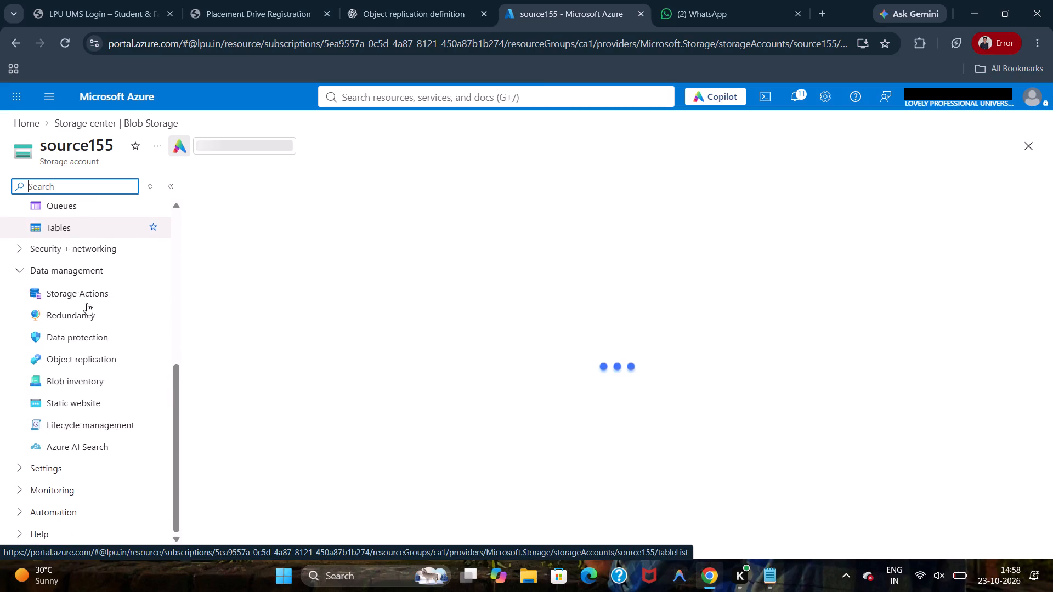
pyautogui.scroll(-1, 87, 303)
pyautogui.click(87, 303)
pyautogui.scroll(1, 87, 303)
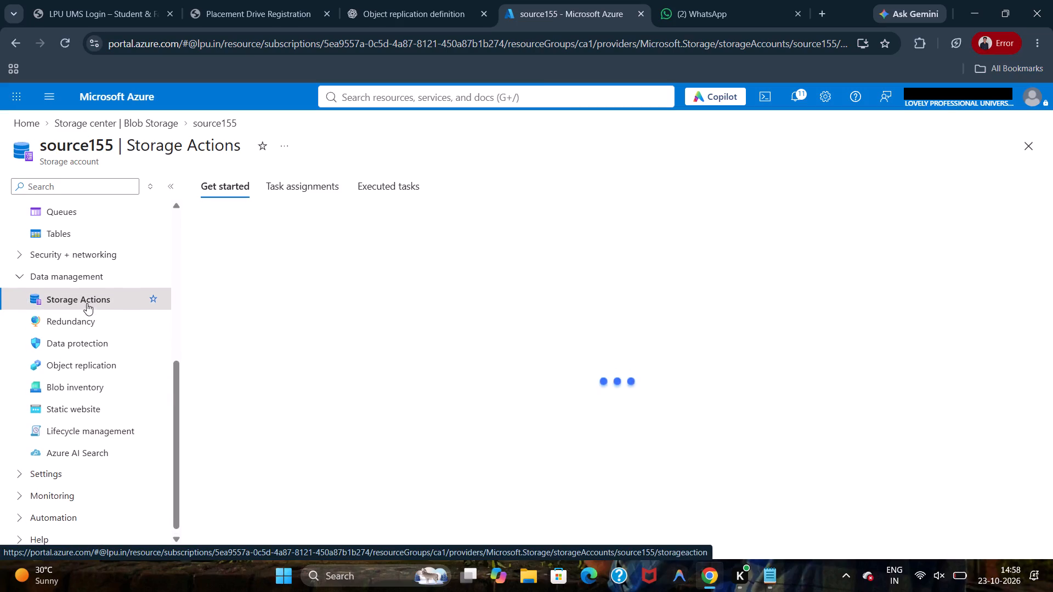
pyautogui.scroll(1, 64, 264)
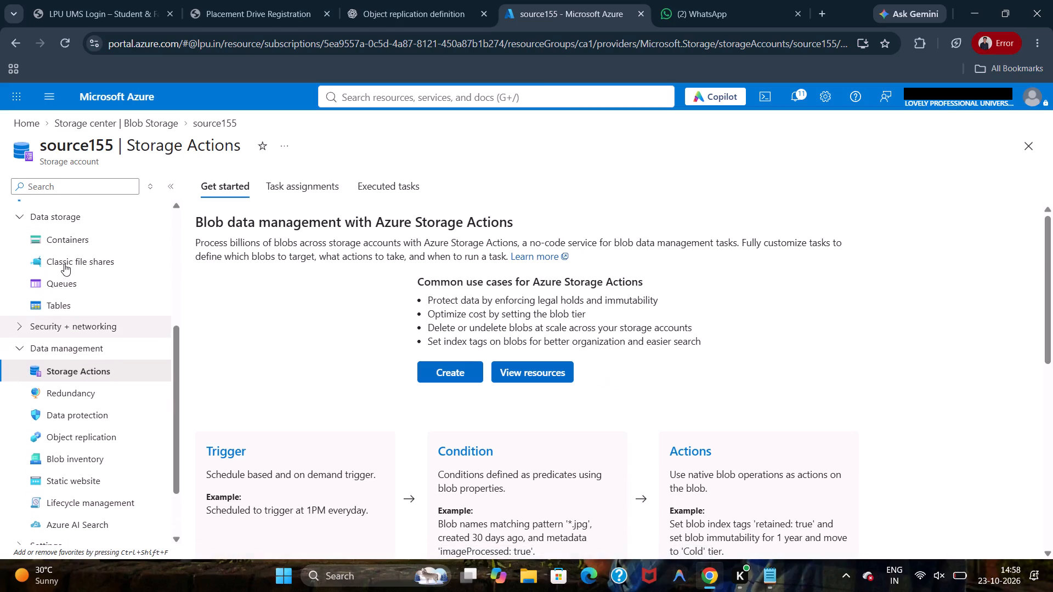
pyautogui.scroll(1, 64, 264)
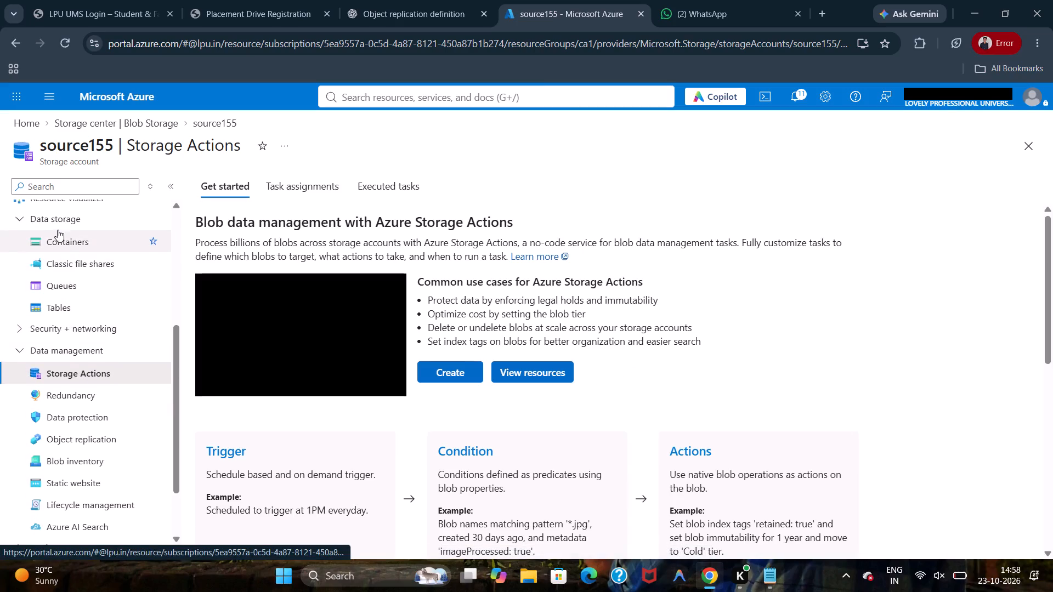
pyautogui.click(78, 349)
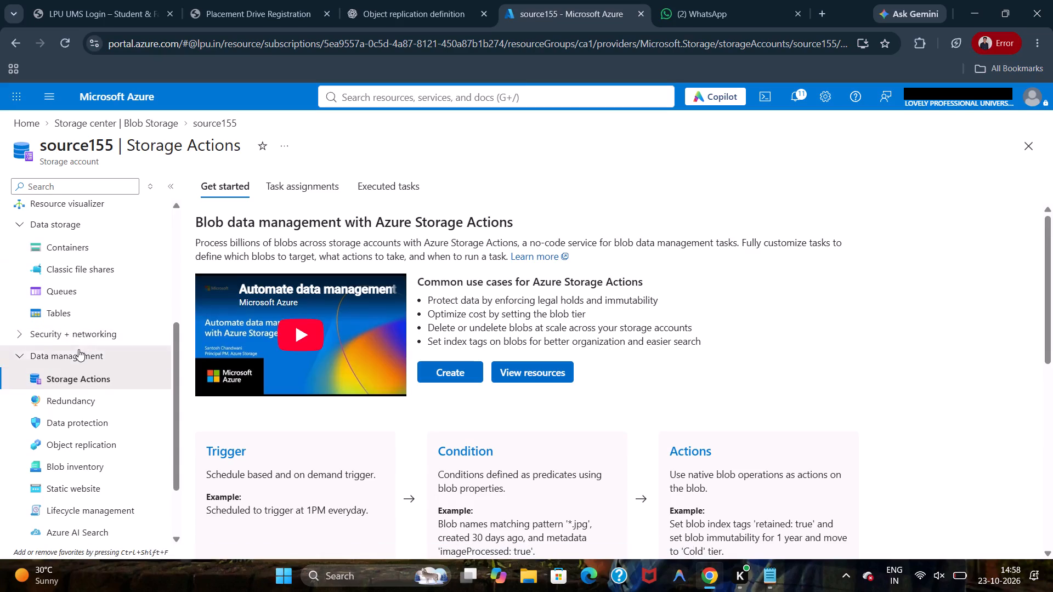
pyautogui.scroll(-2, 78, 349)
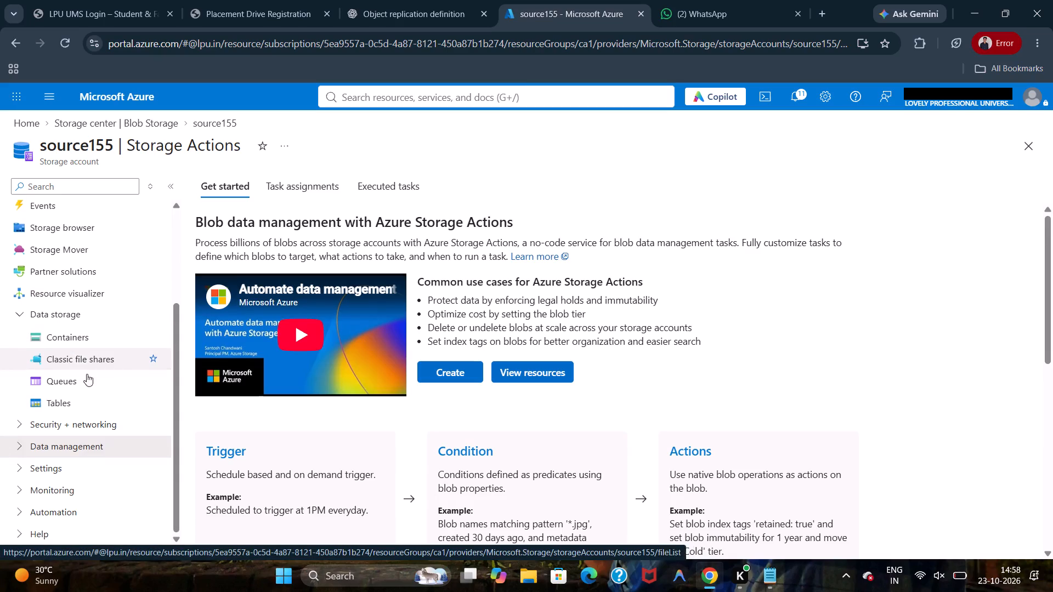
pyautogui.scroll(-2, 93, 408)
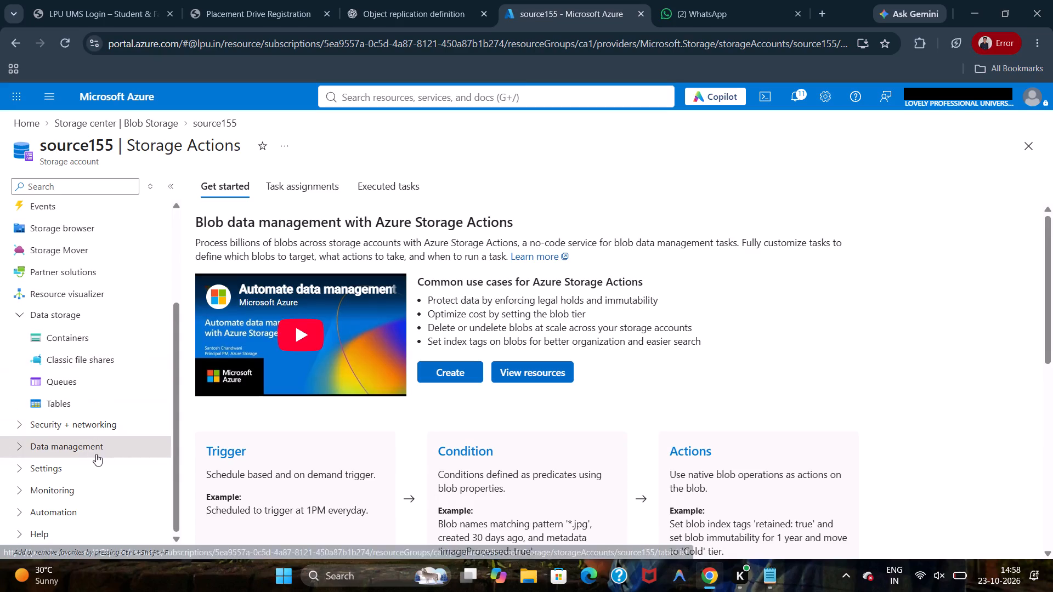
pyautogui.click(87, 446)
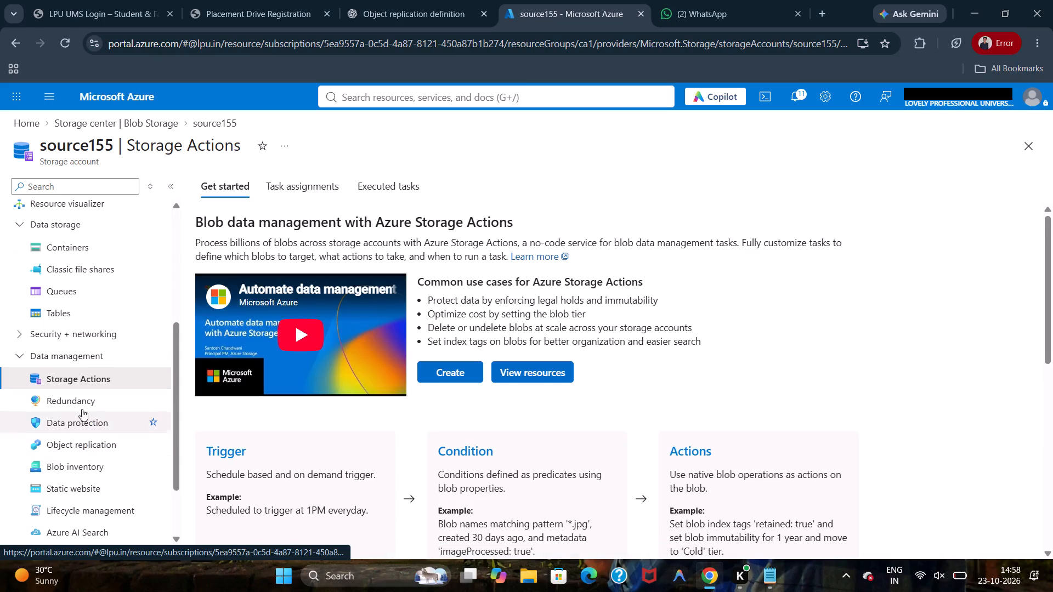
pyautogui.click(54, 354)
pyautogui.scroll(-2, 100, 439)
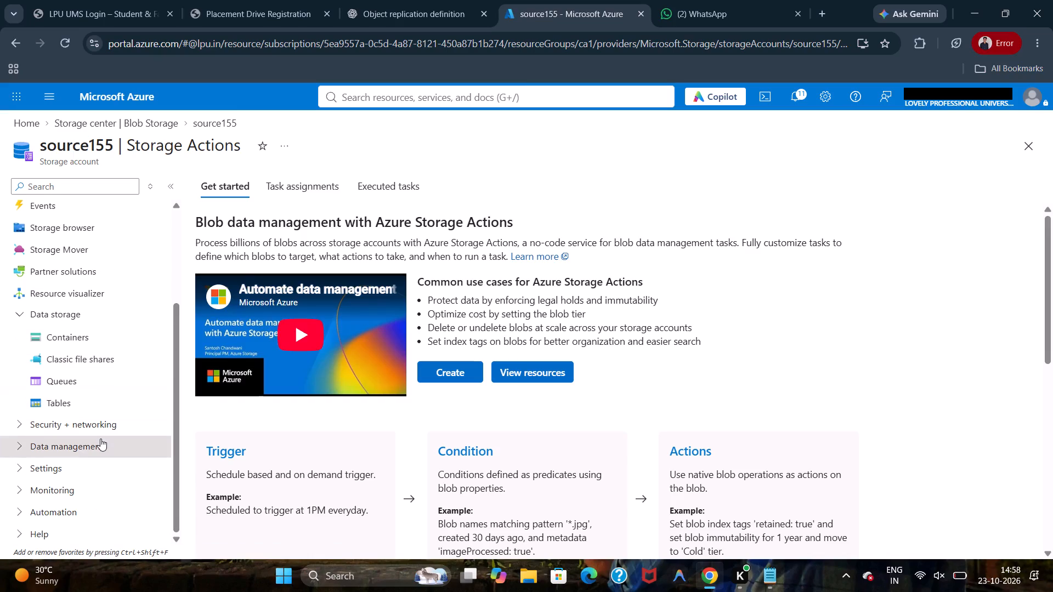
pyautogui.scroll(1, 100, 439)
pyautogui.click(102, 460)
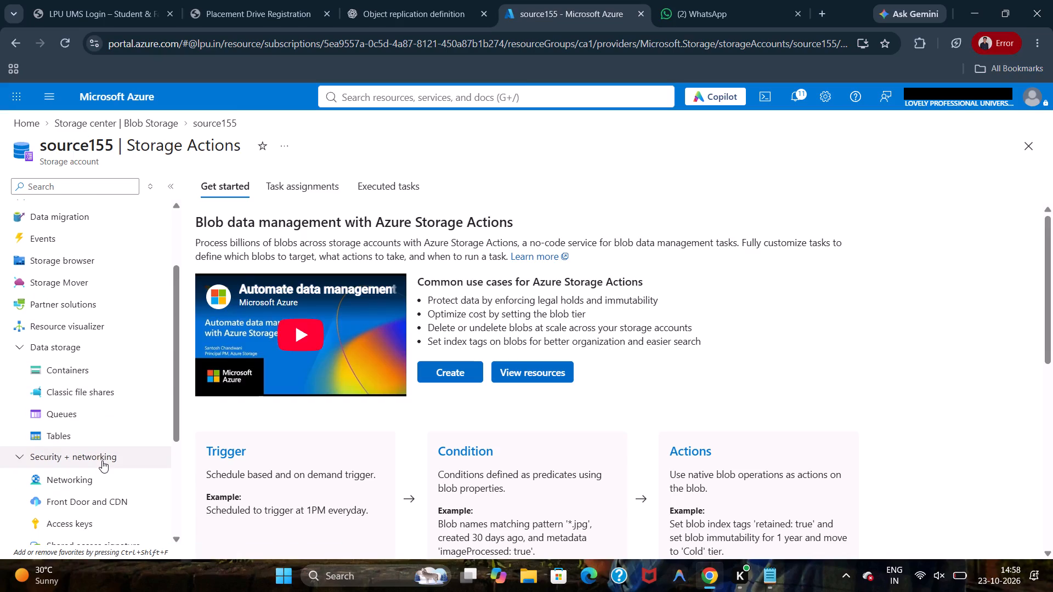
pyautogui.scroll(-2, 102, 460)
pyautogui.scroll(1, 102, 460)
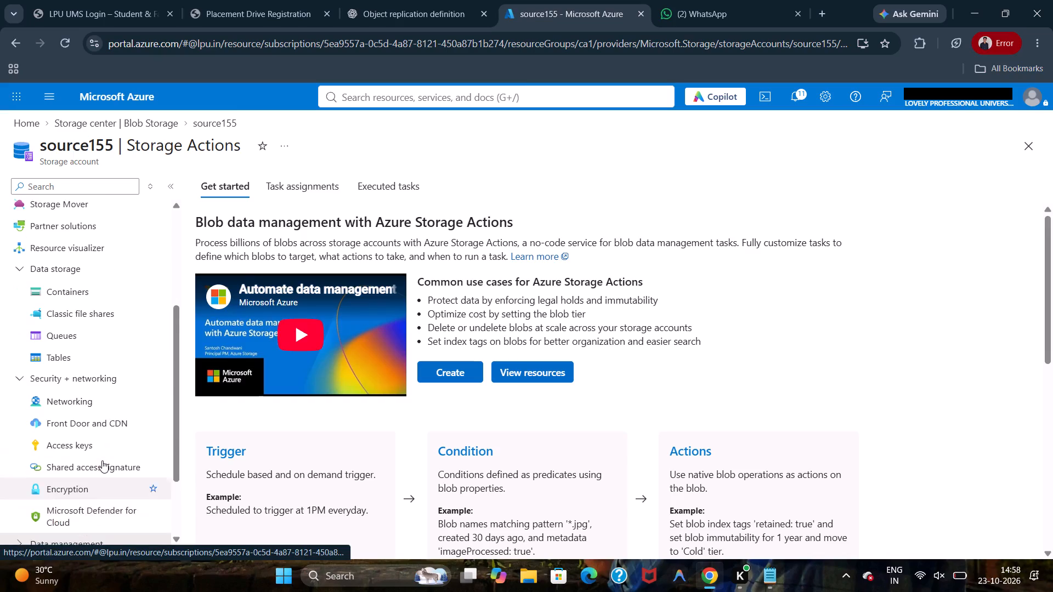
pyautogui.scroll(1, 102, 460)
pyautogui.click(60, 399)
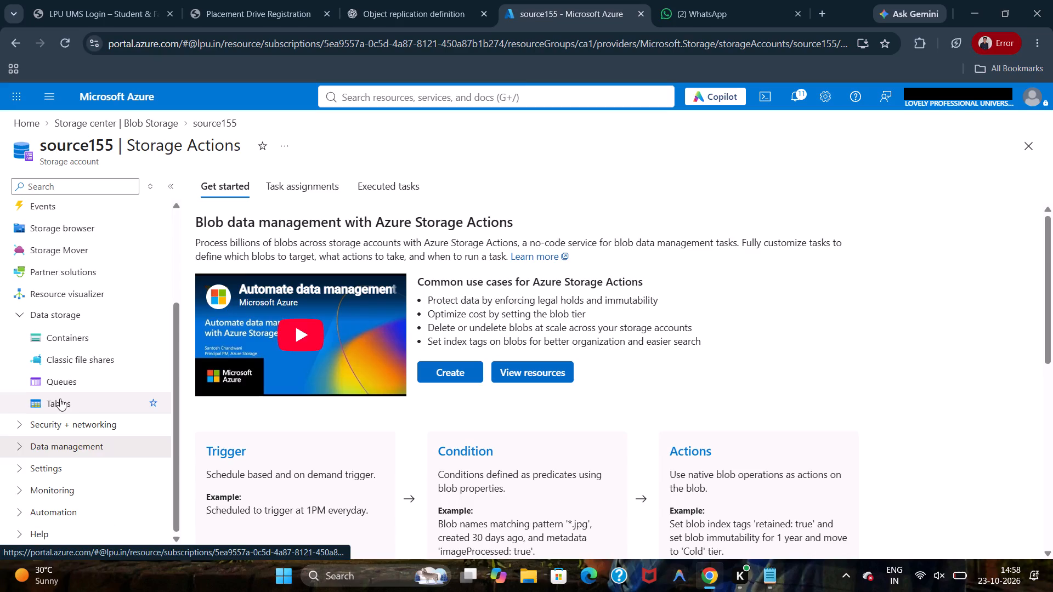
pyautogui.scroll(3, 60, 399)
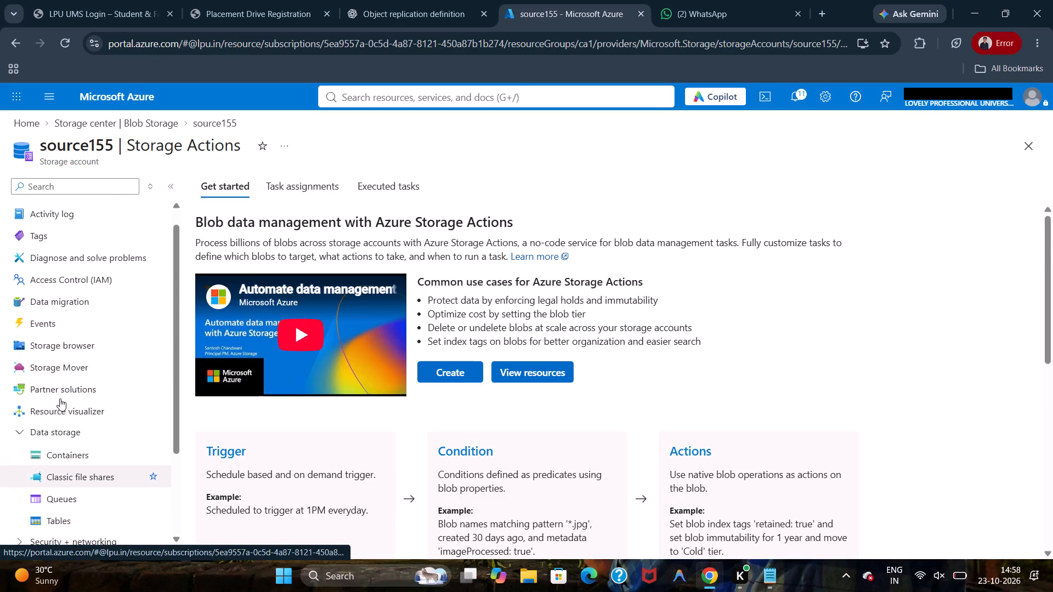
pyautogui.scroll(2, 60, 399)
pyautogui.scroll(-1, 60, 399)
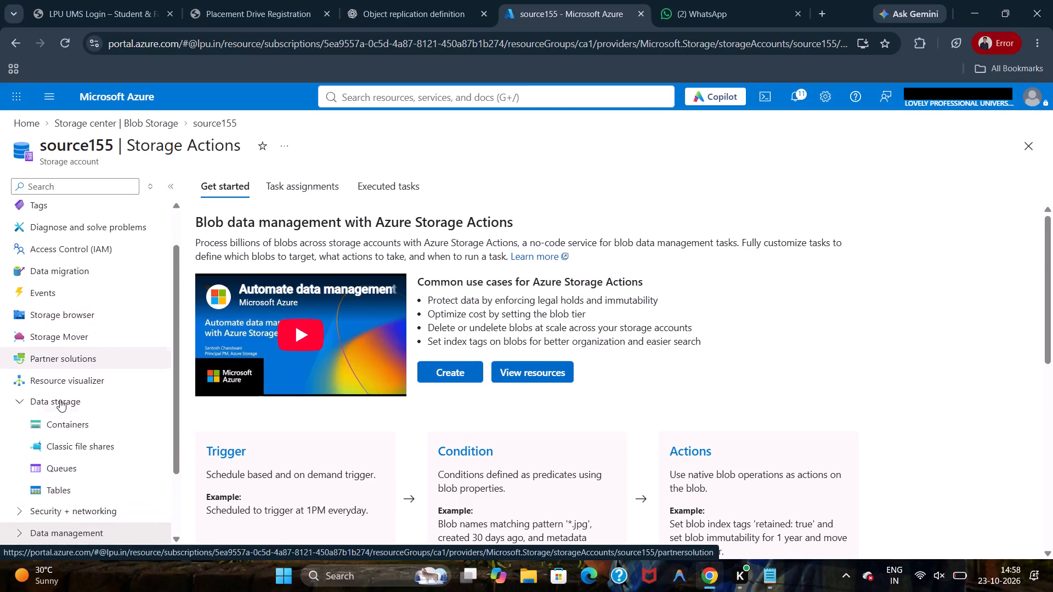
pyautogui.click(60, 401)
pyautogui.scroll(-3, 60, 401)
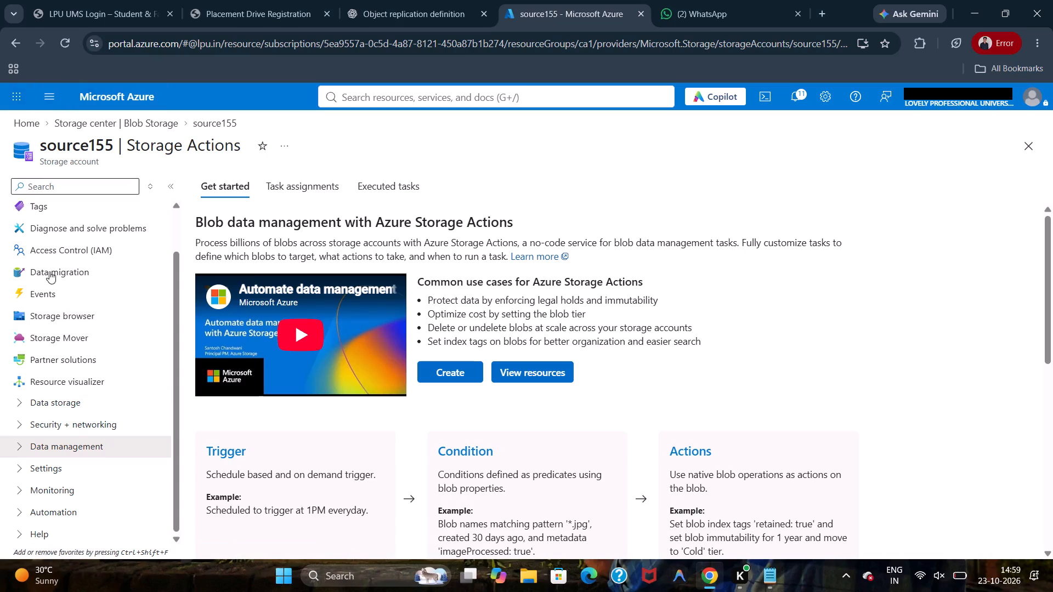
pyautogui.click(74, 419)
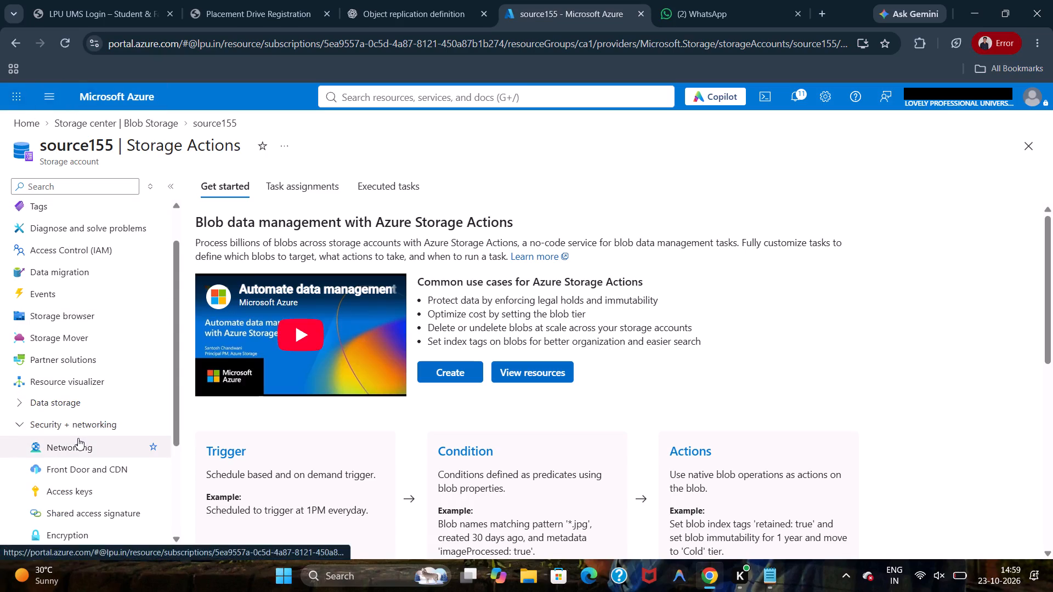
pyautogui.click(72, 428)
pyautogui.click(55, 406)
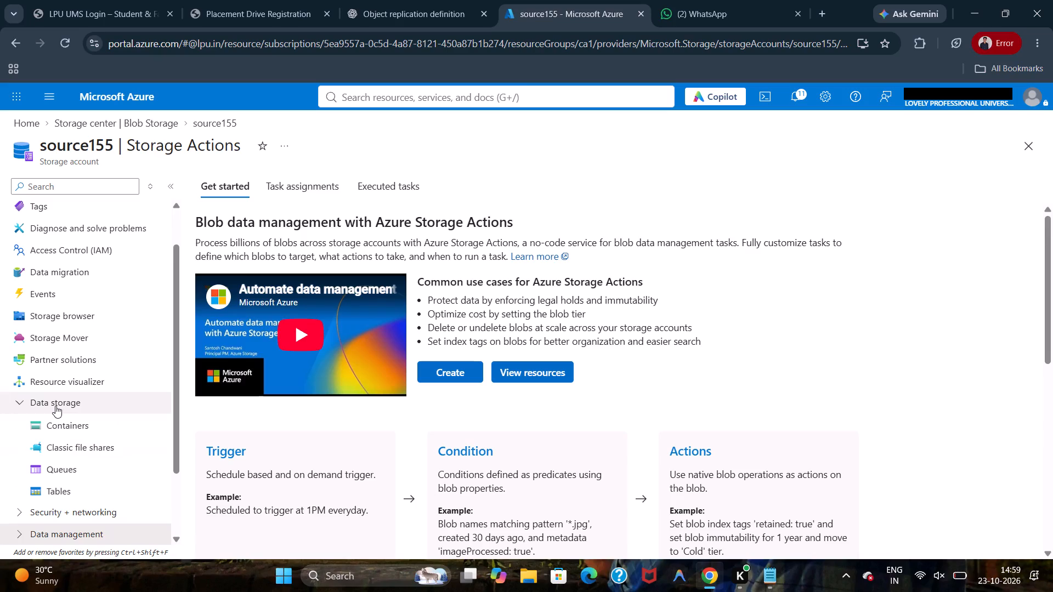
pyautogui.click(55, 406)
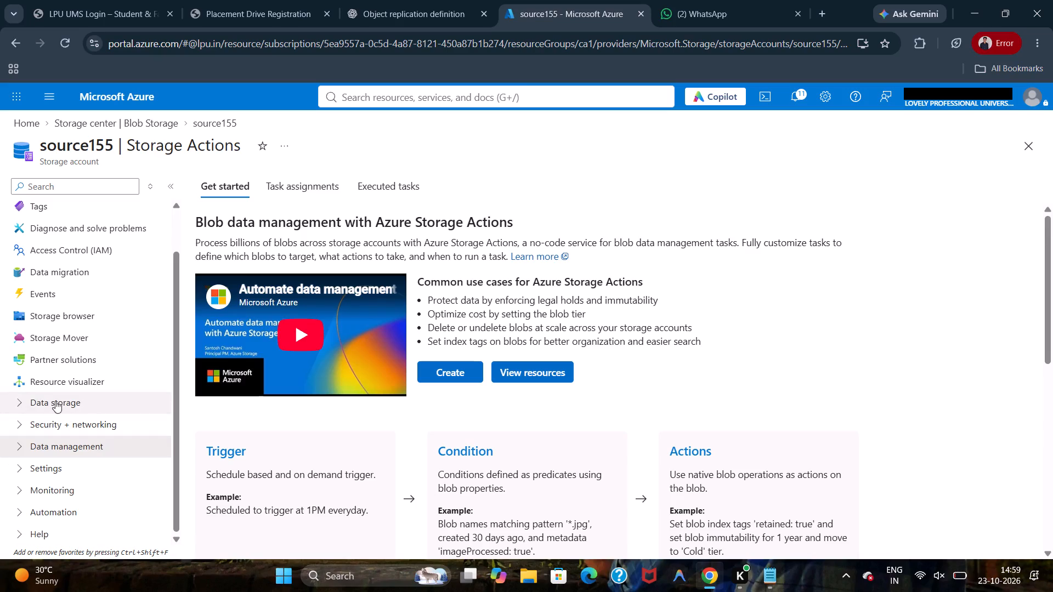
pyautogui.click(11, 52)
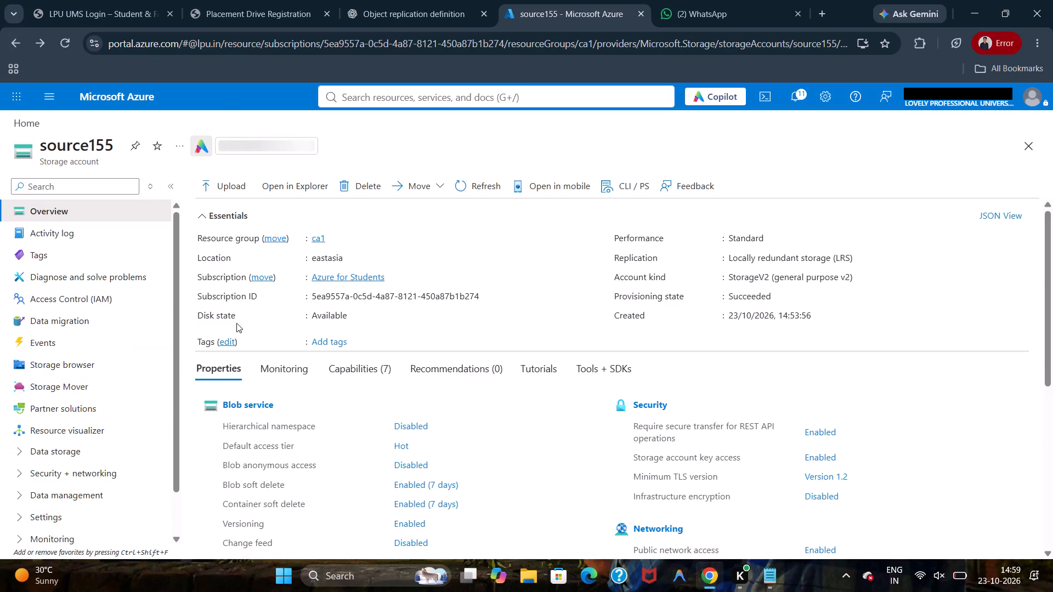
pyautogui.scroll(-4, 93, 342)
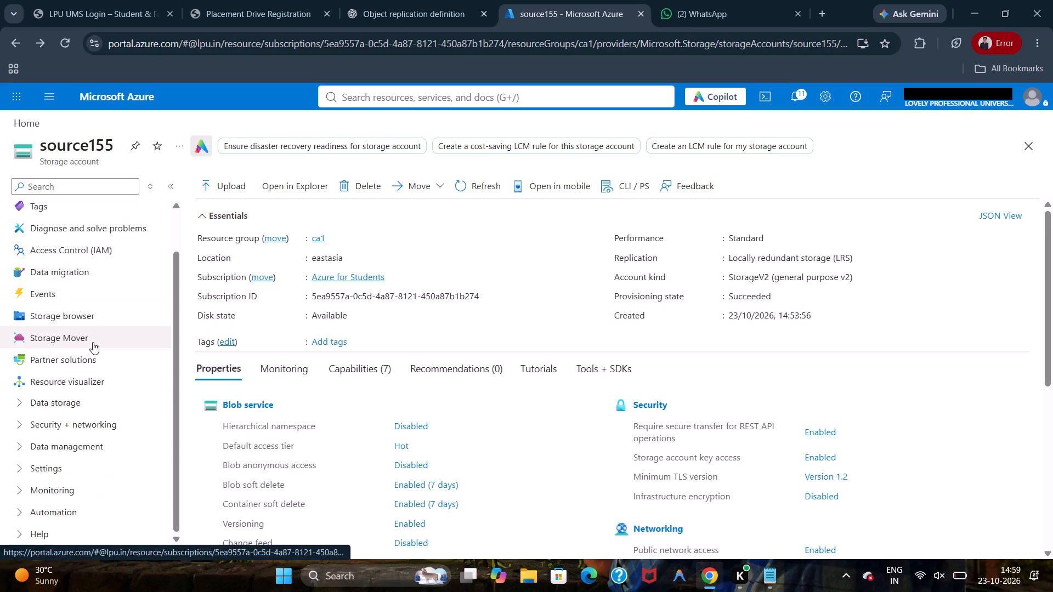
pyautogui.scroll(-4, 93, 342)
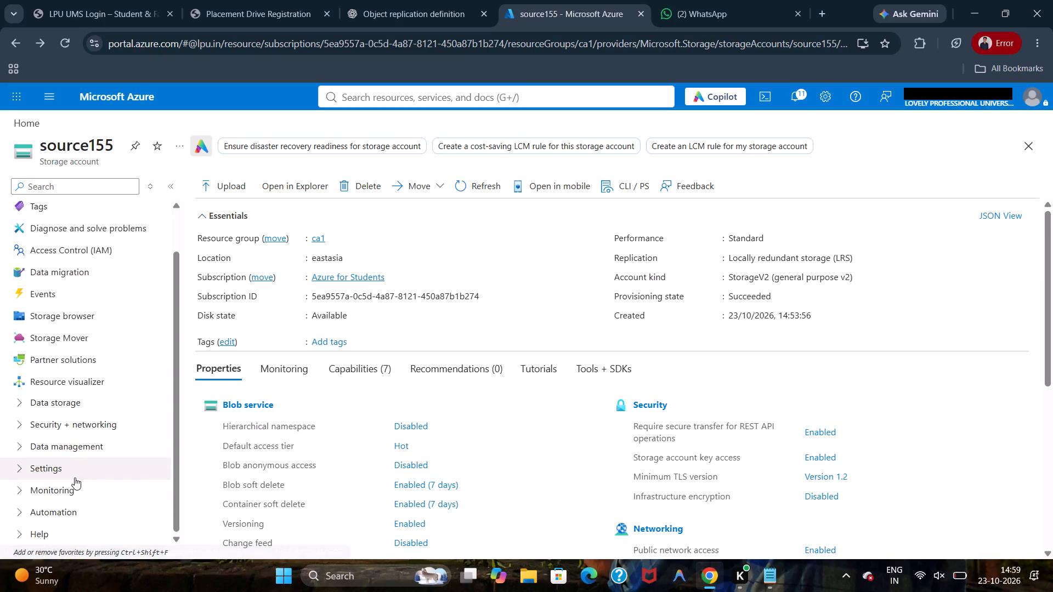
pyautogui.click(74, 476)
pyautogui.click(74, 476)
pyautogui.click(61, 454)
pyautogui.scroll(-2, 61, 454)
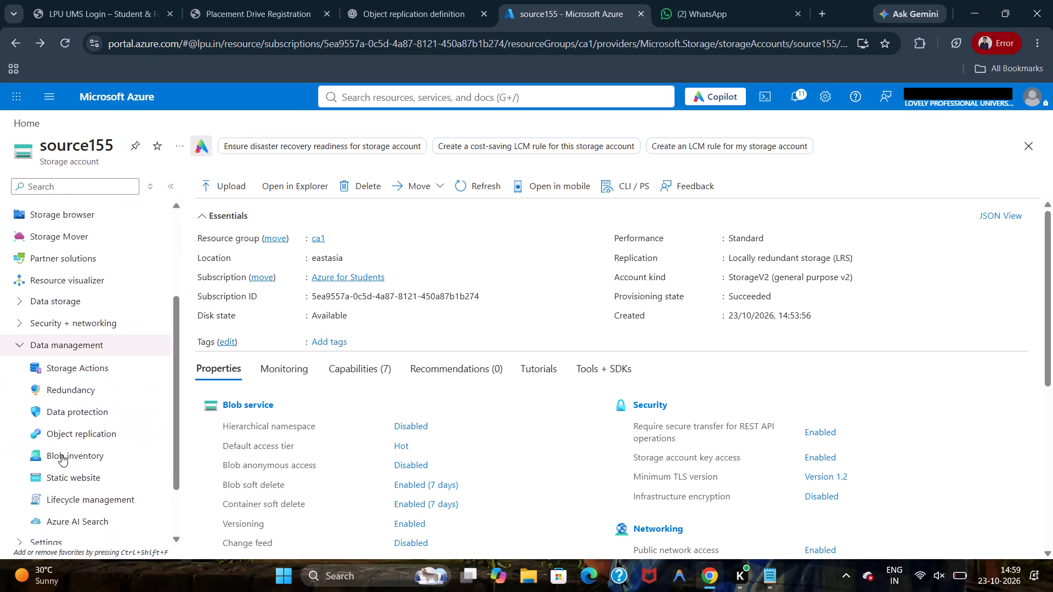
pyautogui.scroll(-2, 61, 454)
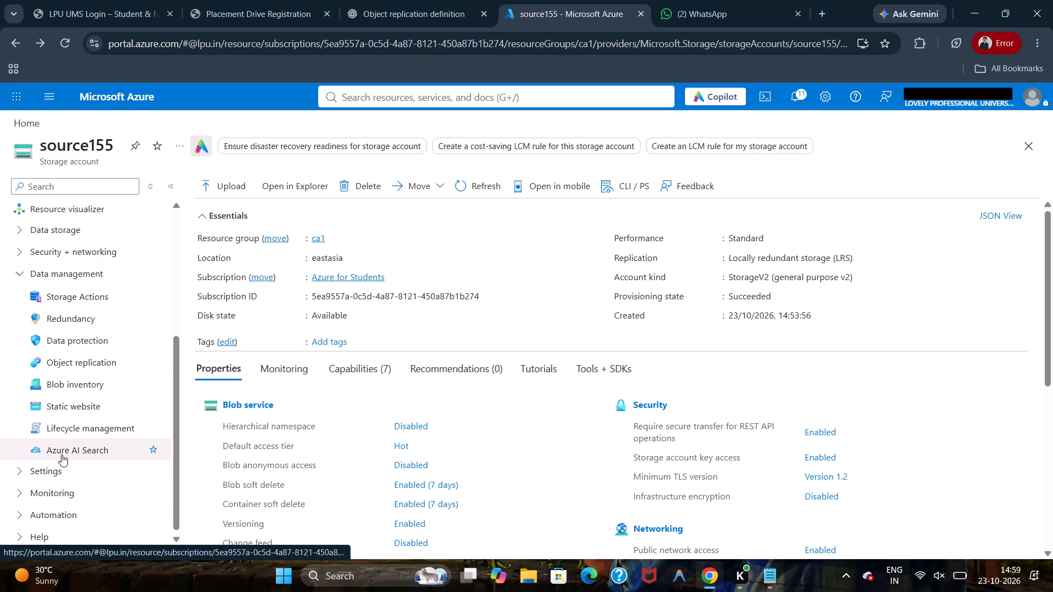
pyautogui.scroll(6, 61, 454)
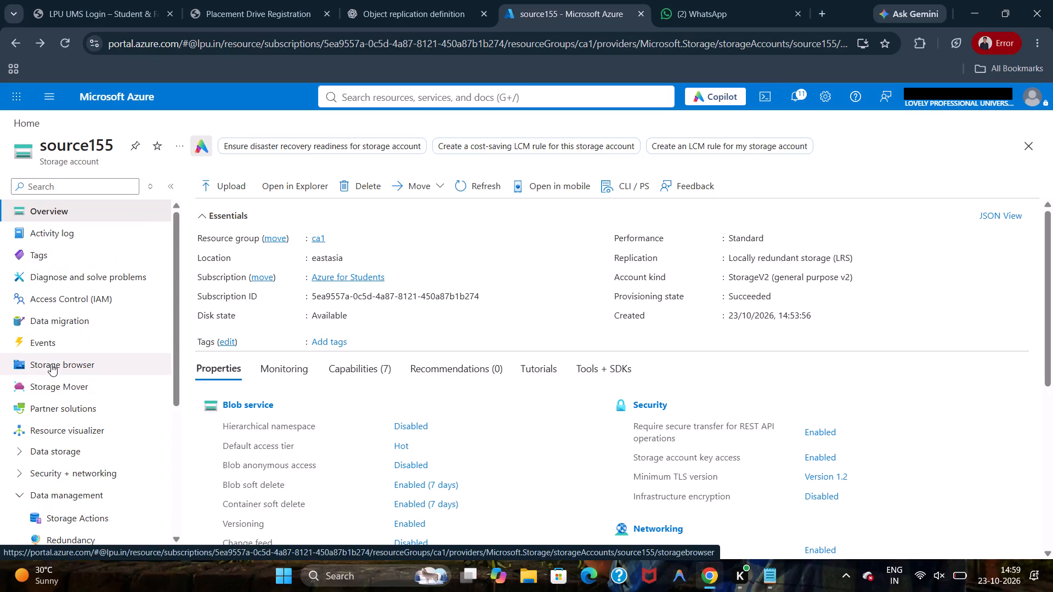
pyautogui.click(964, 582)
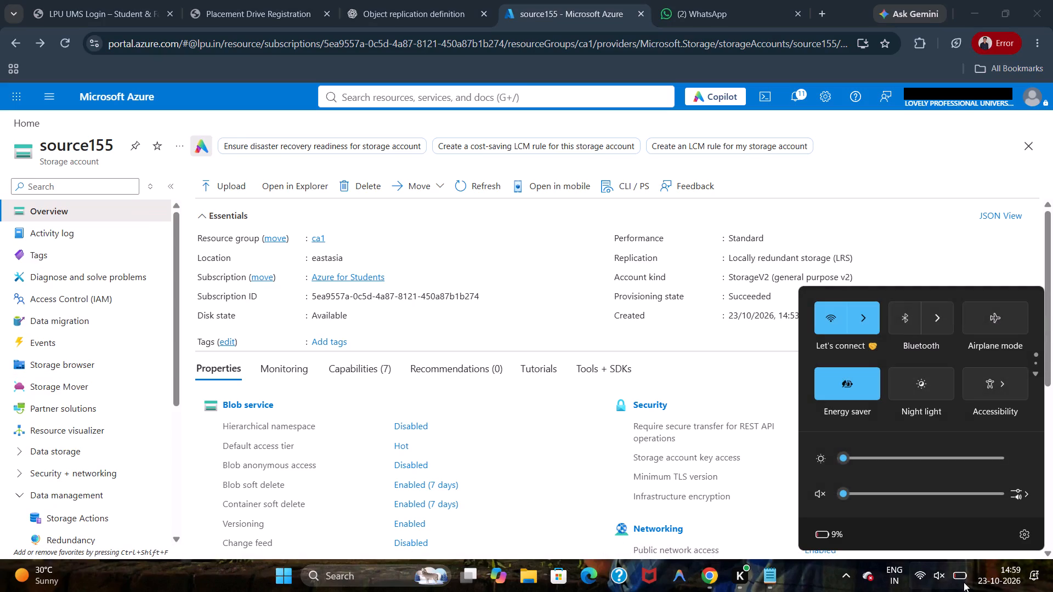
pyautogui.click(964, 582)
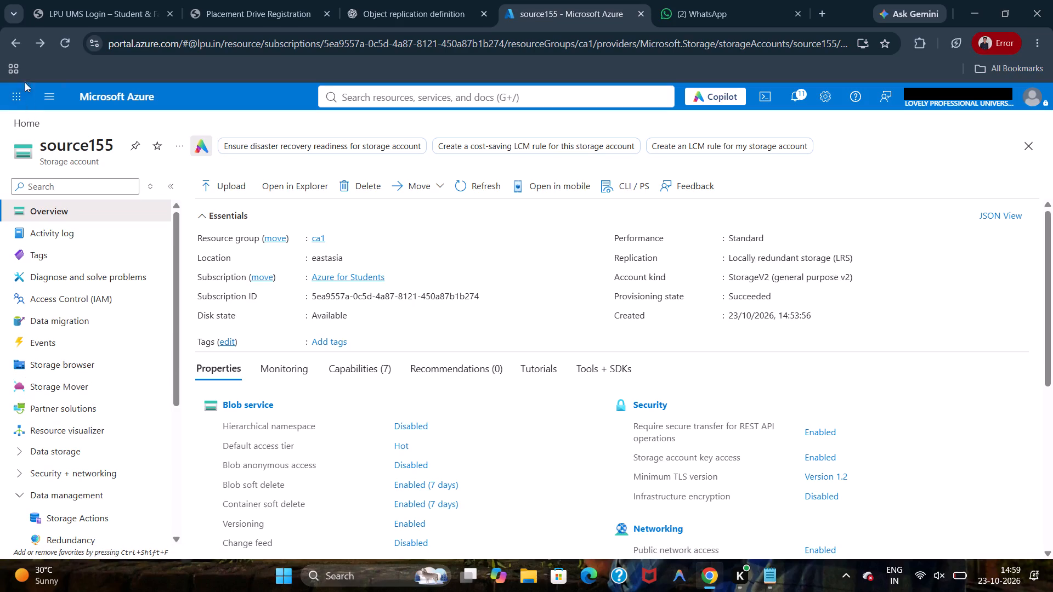
# Open storage account destination155 from the storage accounts list and create a blob container named con156 in it.
pyautogui.click(105, 96)
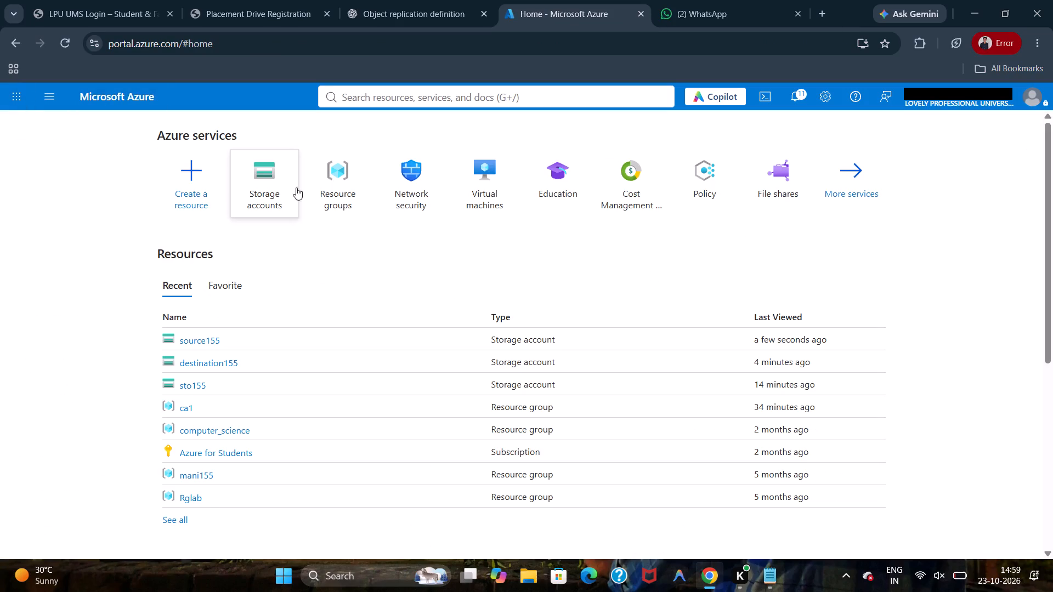
pyautogui.click(258, 172)
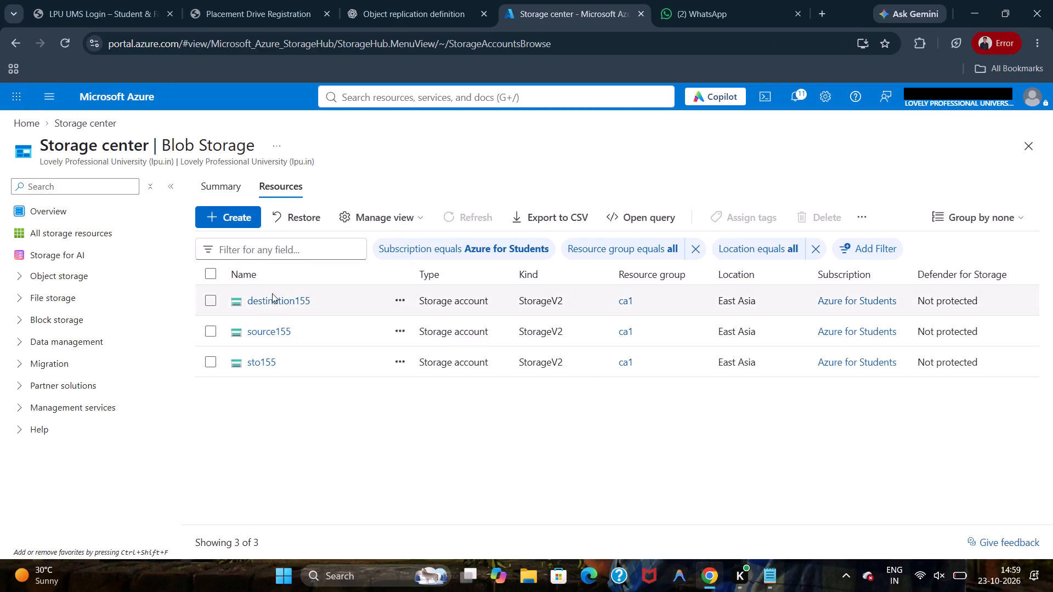
pyautogui.click(262, 297)
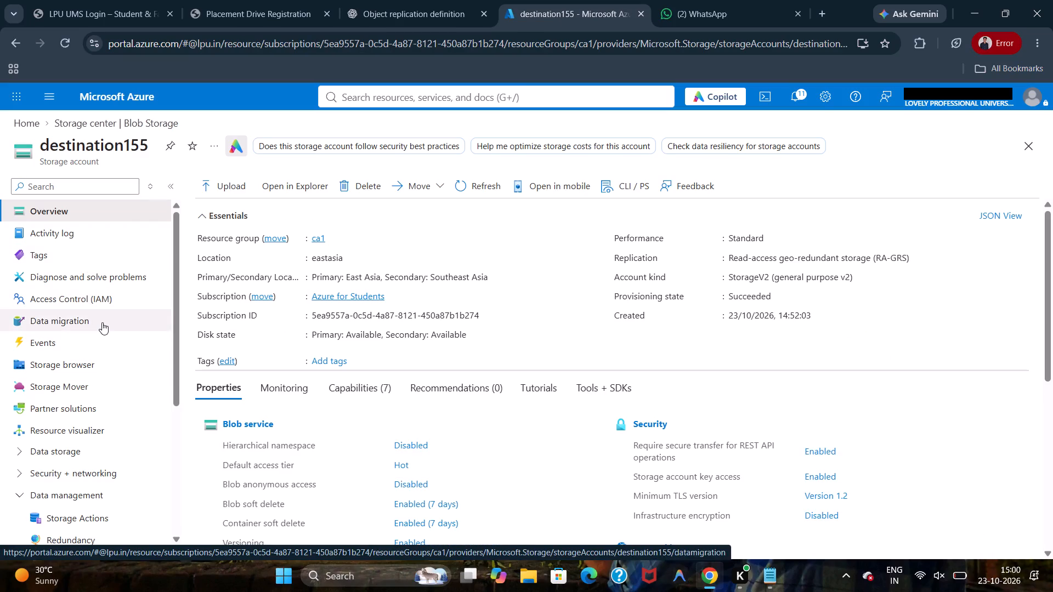
pyautogui.scroll(-2, 102, 322)
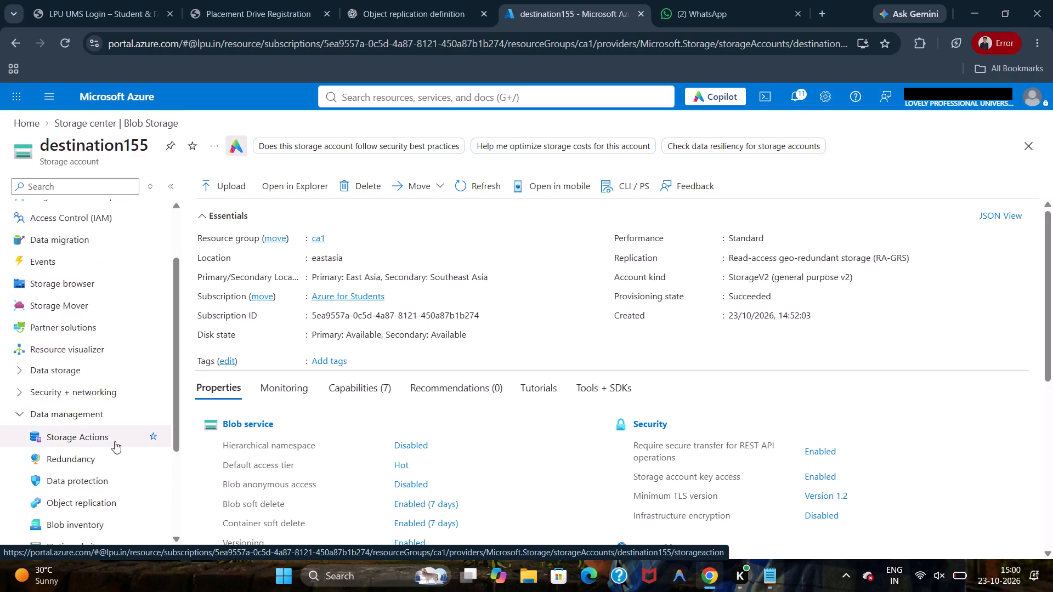
pyautogui.click(56, 378)
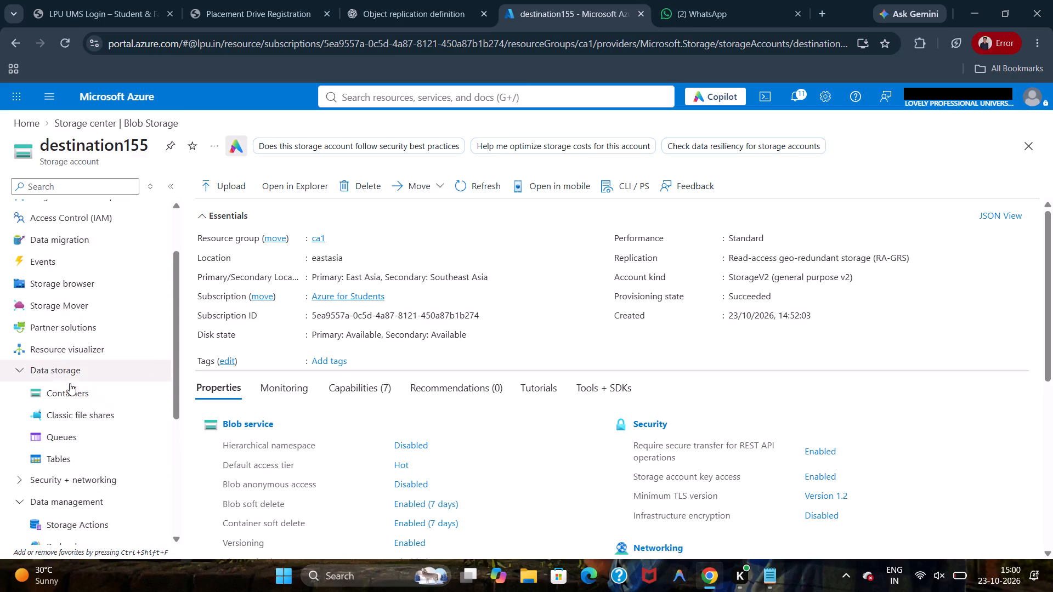
pyautogui.click(89, 400)
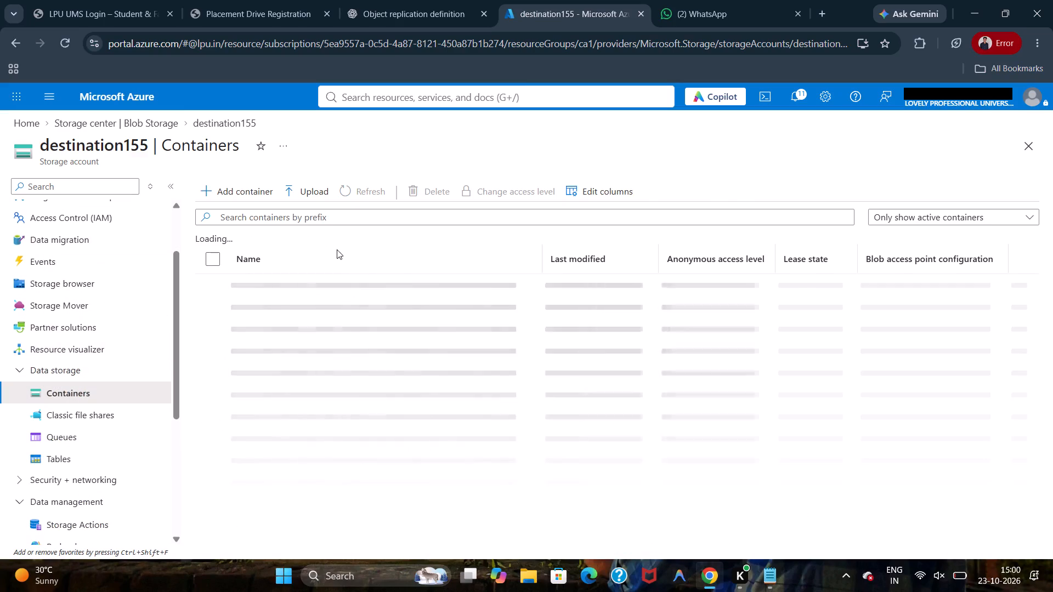
pyautogui.click(250, 191)
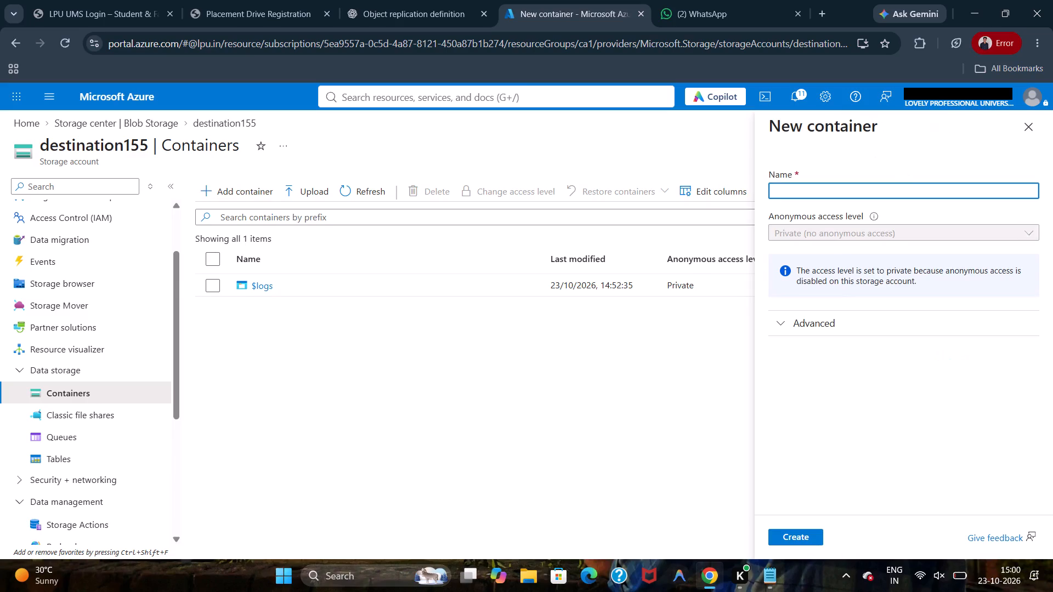
pyautogui.write('con')
pyautogui.write('156')
pyautogui.click(803, 536)
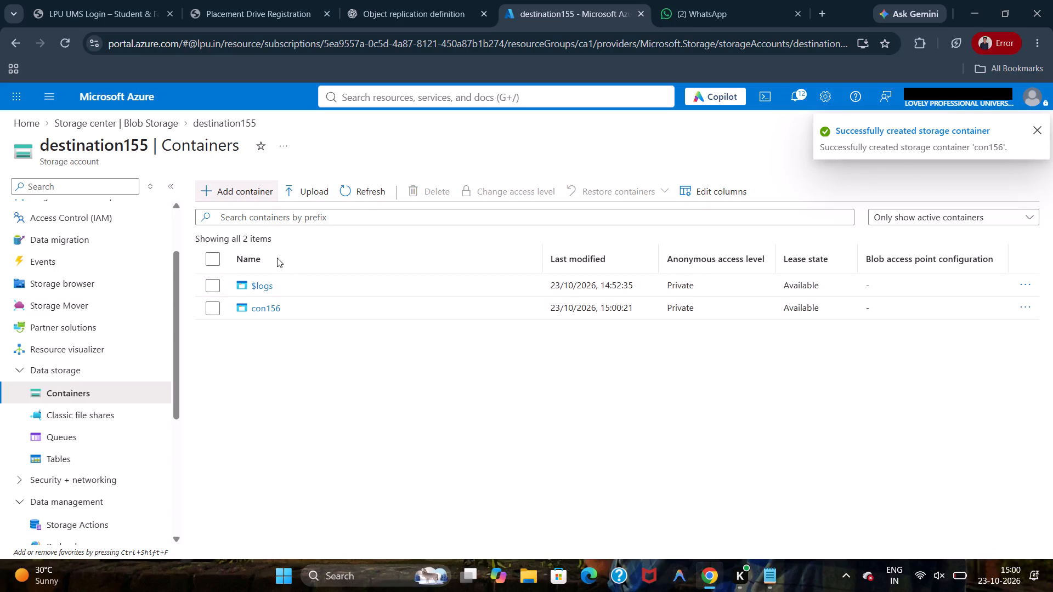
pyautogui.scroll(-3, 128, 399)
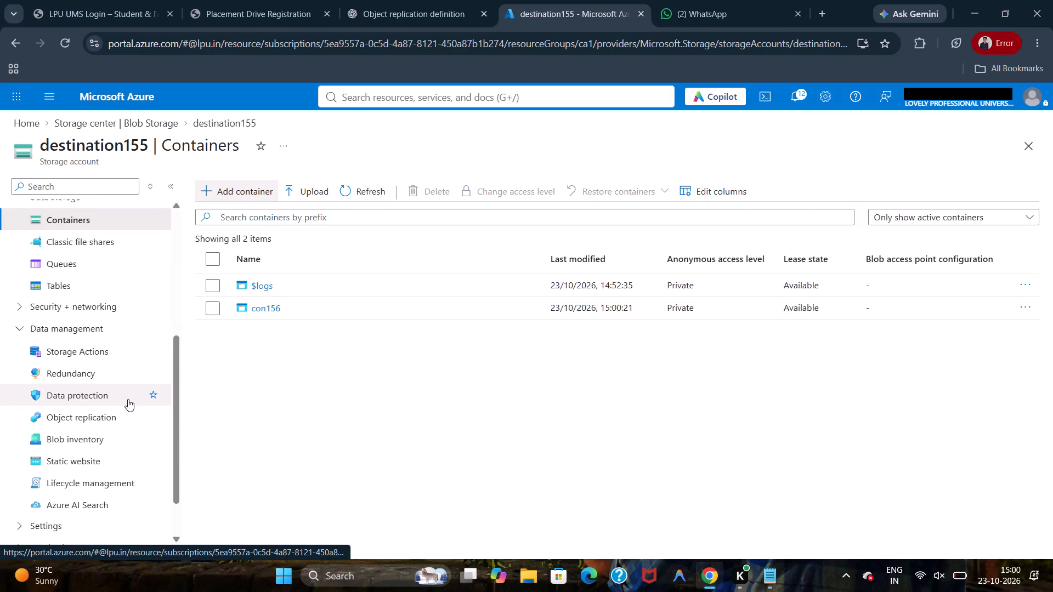